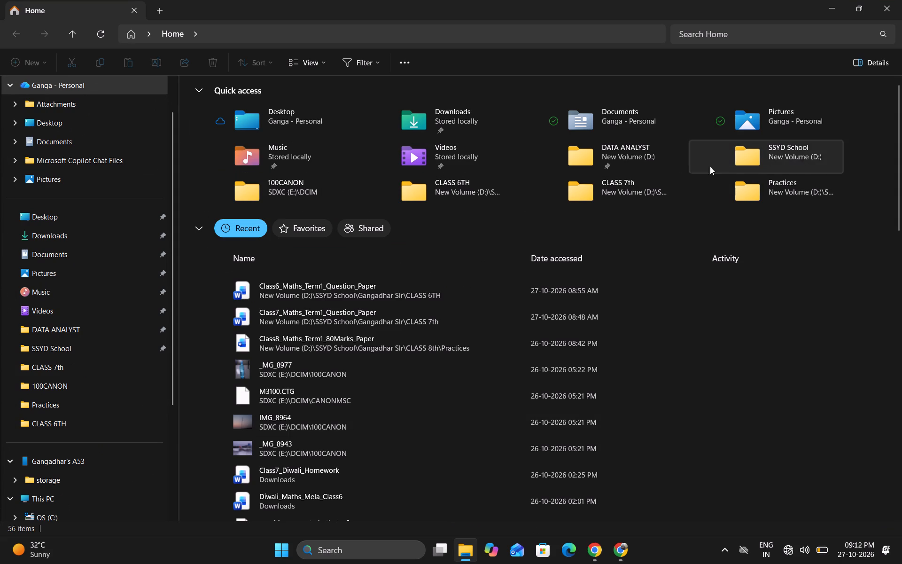
{"action": "double_click", "coordinate": [619, 195]}
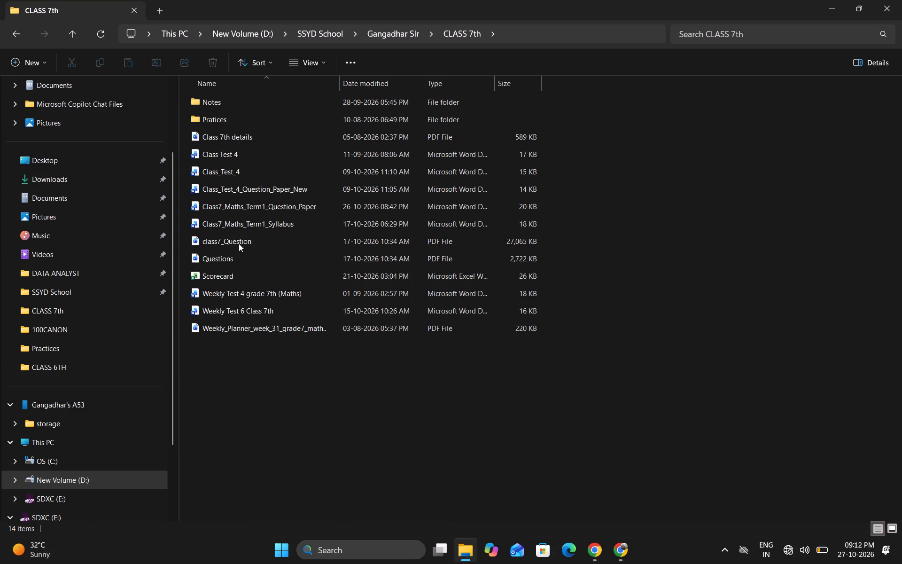
{"action": "left_click_drag", "start_coordinate": [236, 267], "coordinate": [233, 273]}
{"action": "double_click", "coordinate": [233, 273]}
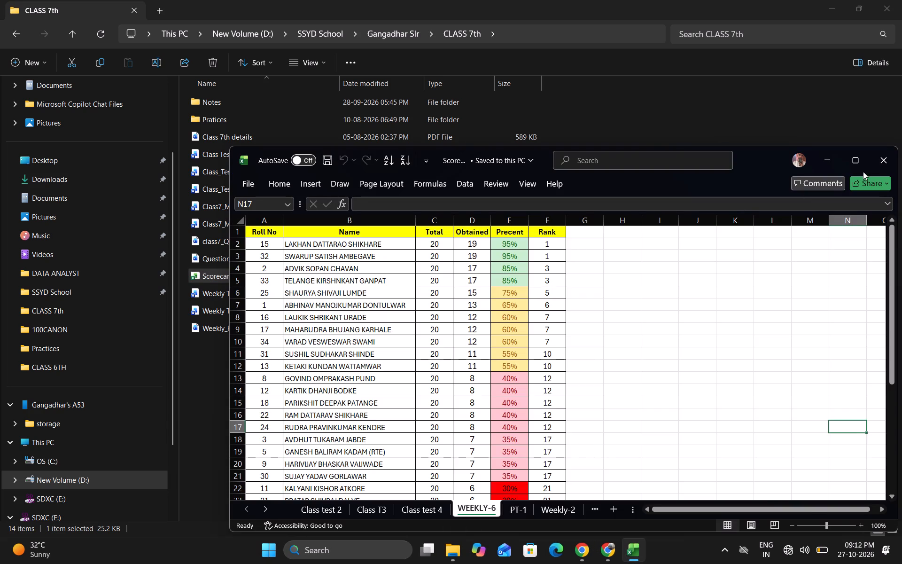
{"action": "left_click", "coordinate": [857, 168]}
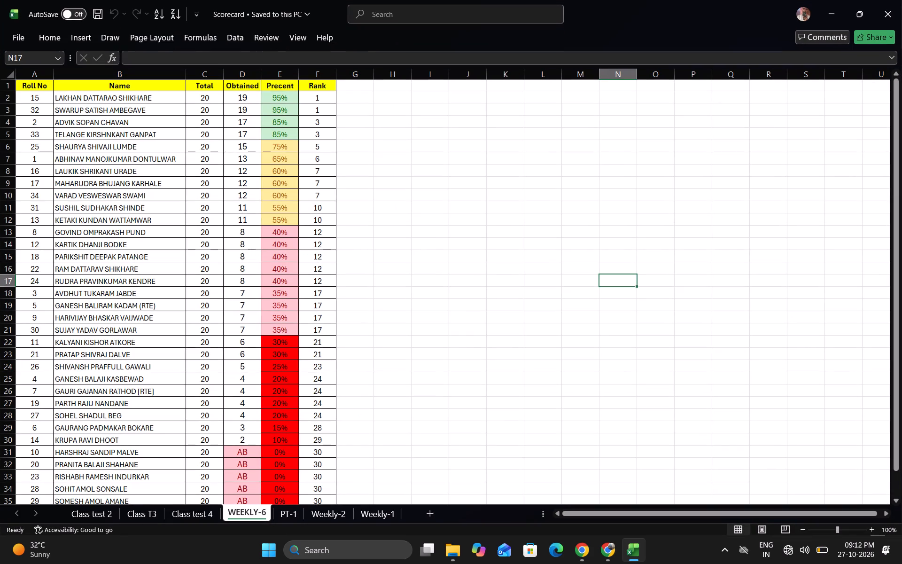
Add a new sheet named Term-1 and place it after the Weekly-1 sheet.
{"action": "left_click", "coordinate": [435, 514]}
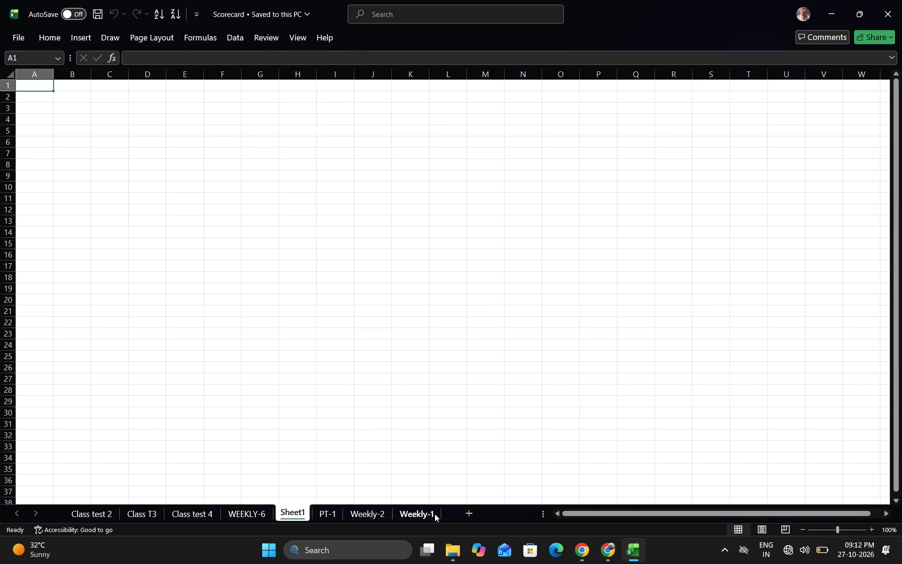
{"action": "double_click", "coordinate": [297, 511]}
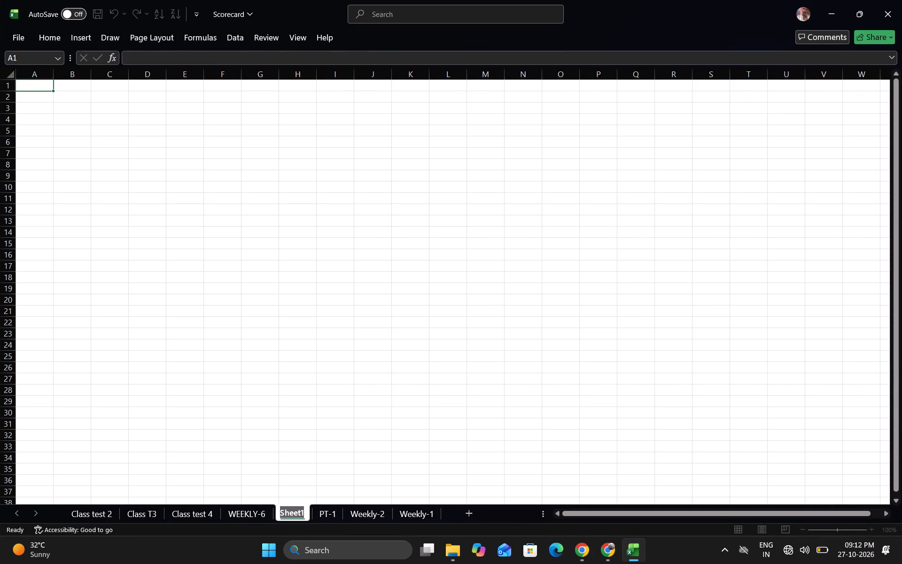
{"action": "type", "text": "Term"}
{"action": "type", "text": "-1"}
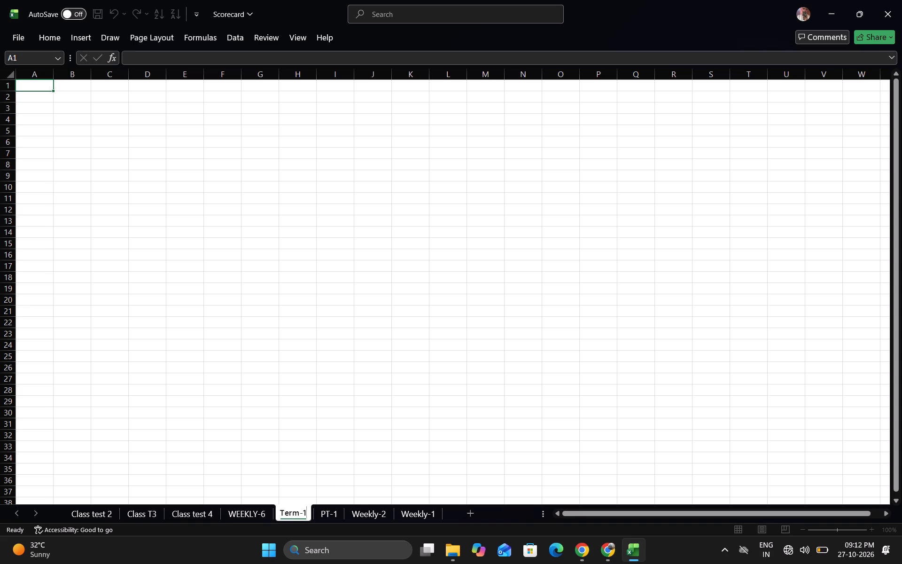
{"action": "key", "text": "Return"}
{"action": "left_click_drag", "start_coordinate": [297, 511], "coordinate": [322, 514]}
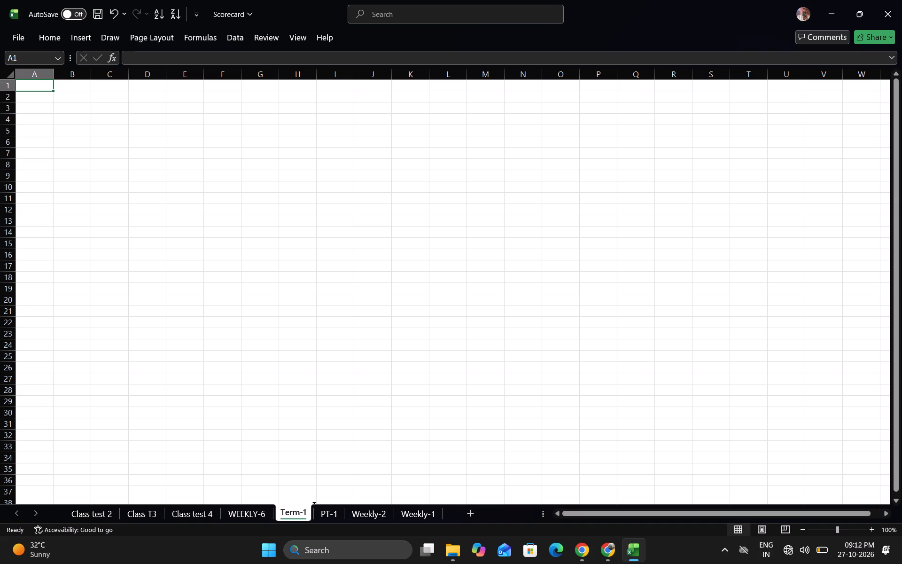
{"action": "left_click_drag", "start_coordinate": [322, 514], "coordinate": [451, 518]}
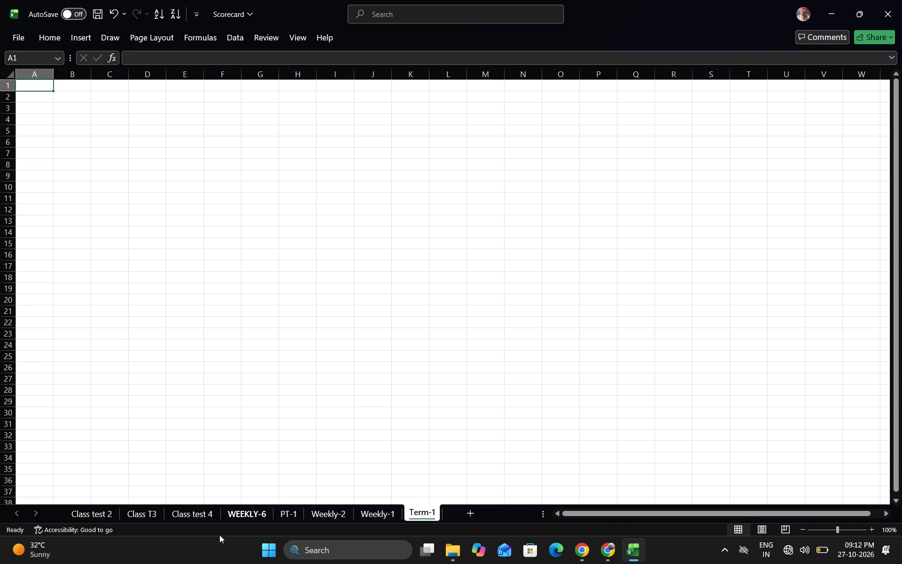
Copy the entire score table, including its header row, from the WEEKLY-6 sheet.
{"action": "left_click", "coordinate": [234, 511]}
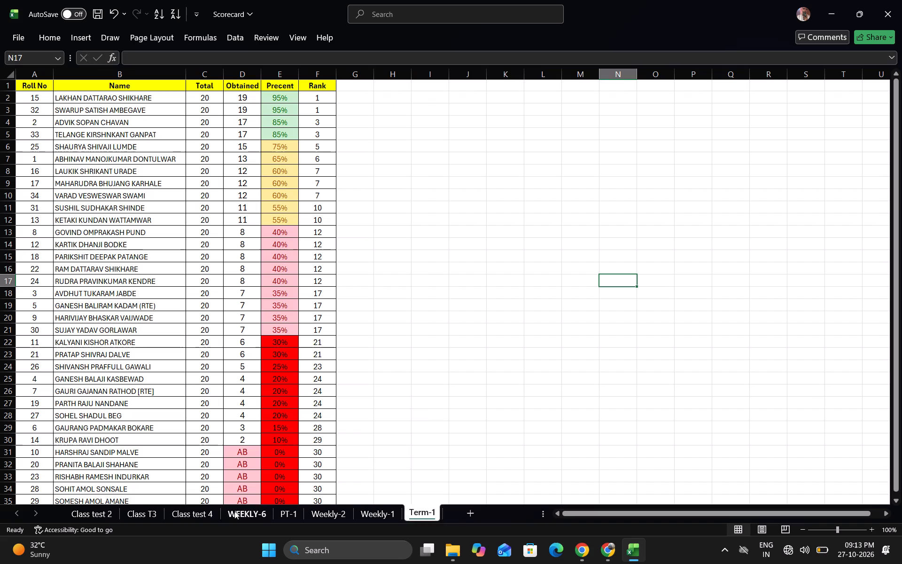
{"action": "scroll", "coordinate": [217, 420], "scroll_direction": "up", "scroll_amount": 1}
{"action": "scroll", "coordinate": [217, 420], "scroll_direction": "down", "scroll_amount": 1}
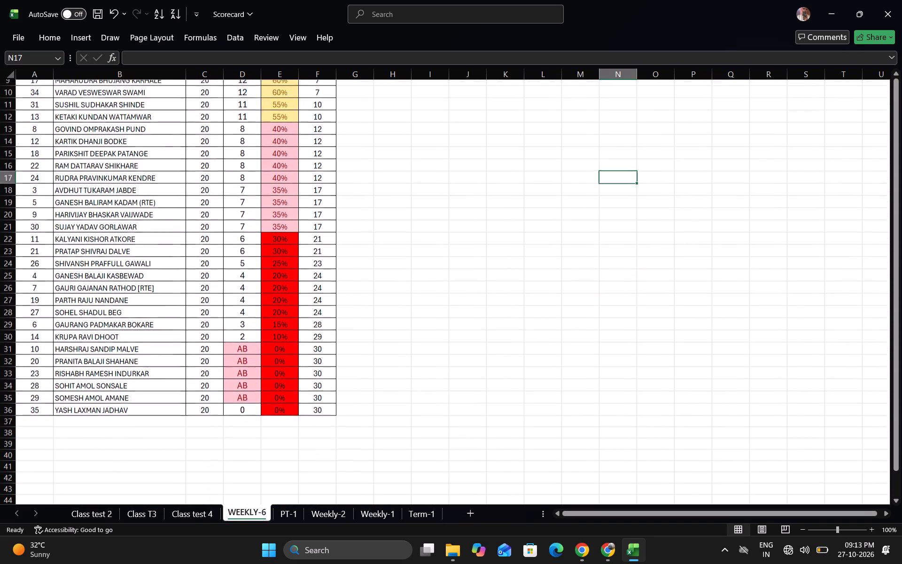
{"action": "scroll", "coordinate": [217, 420], "scroll_direction": "down", "scroll_amount": 1}
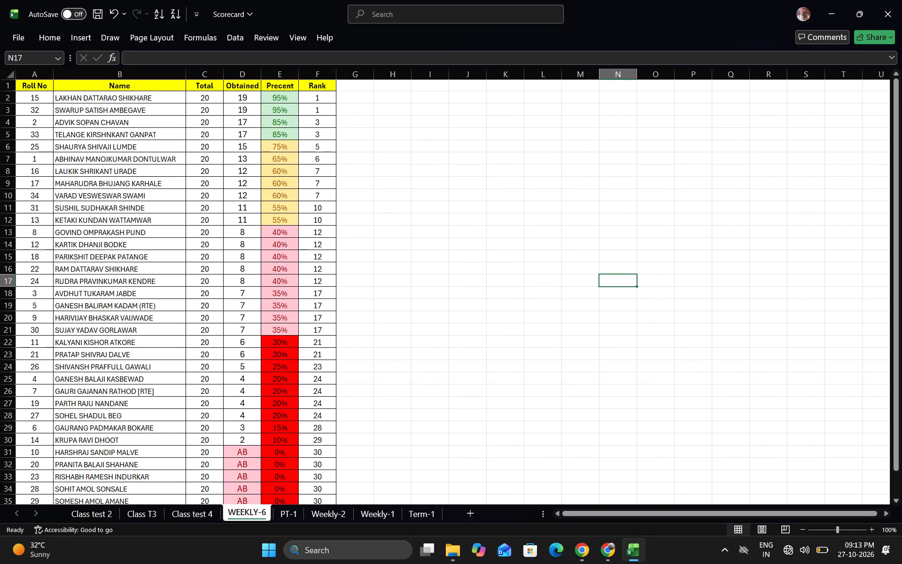
{"action": "left_click", "coordinate": [40, 93]}
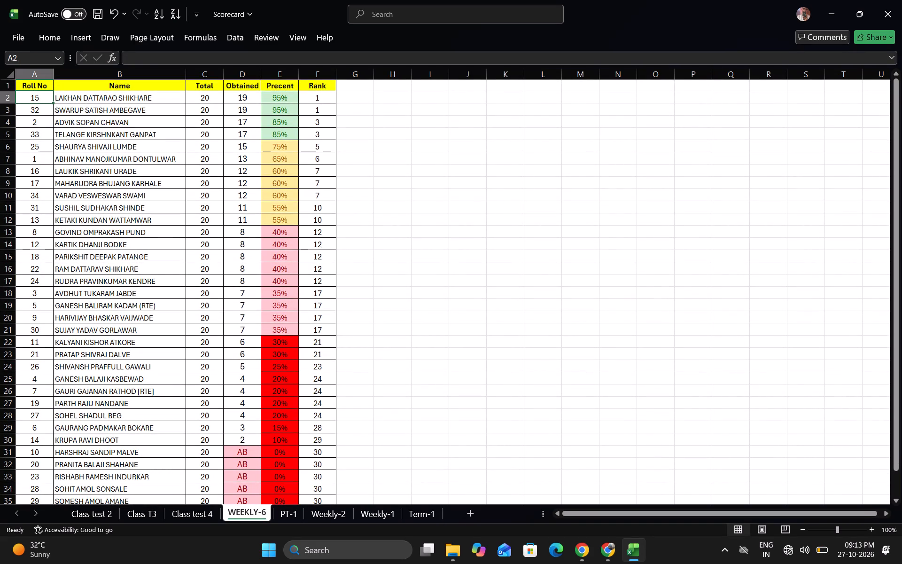
{"action": "key", "text": "Up"}
{"action": "key", "text": "ctrl+a"}
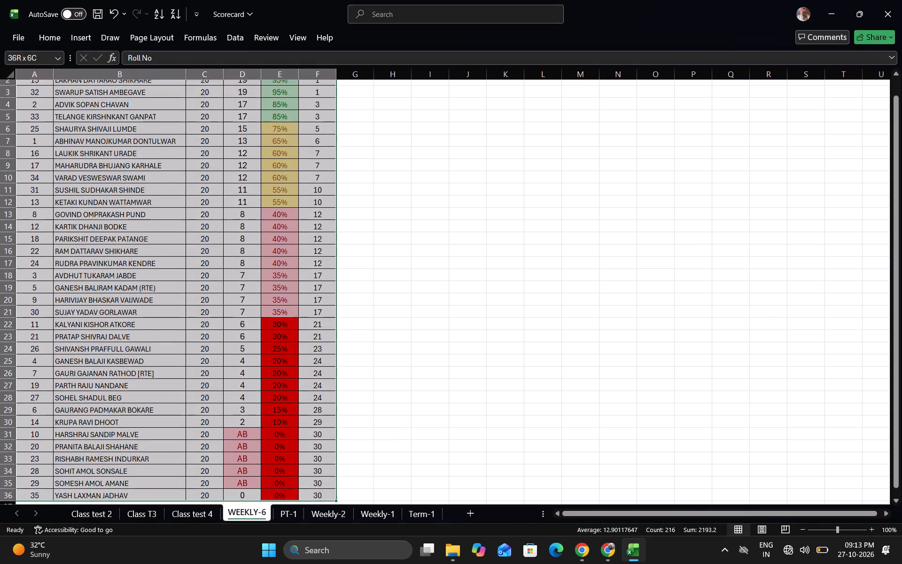
{"action": "key", "text": "ctrl+c"}
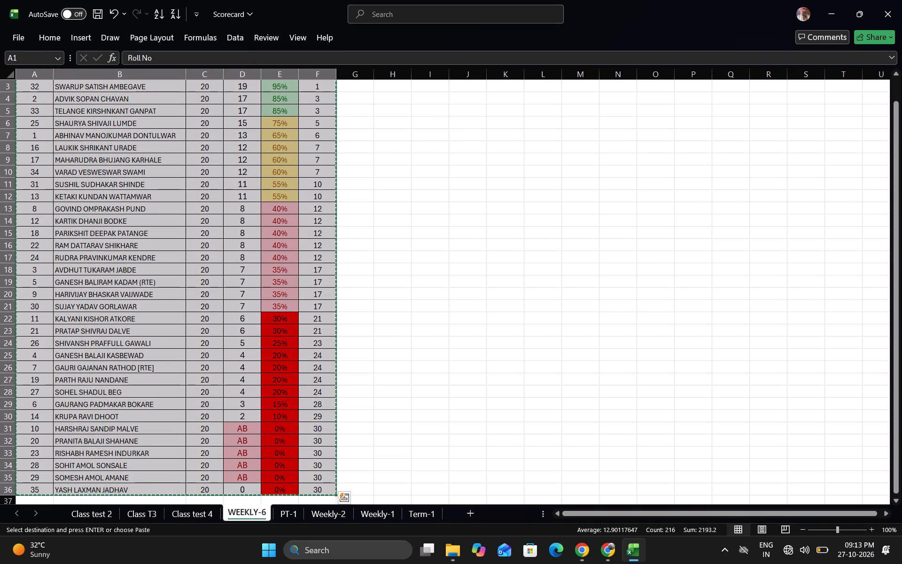
Paste the copied table into the Term-1 sheet starting at A1, keeping the source column widths.
{"action": "left_click", "coordinate": [419, 519]}
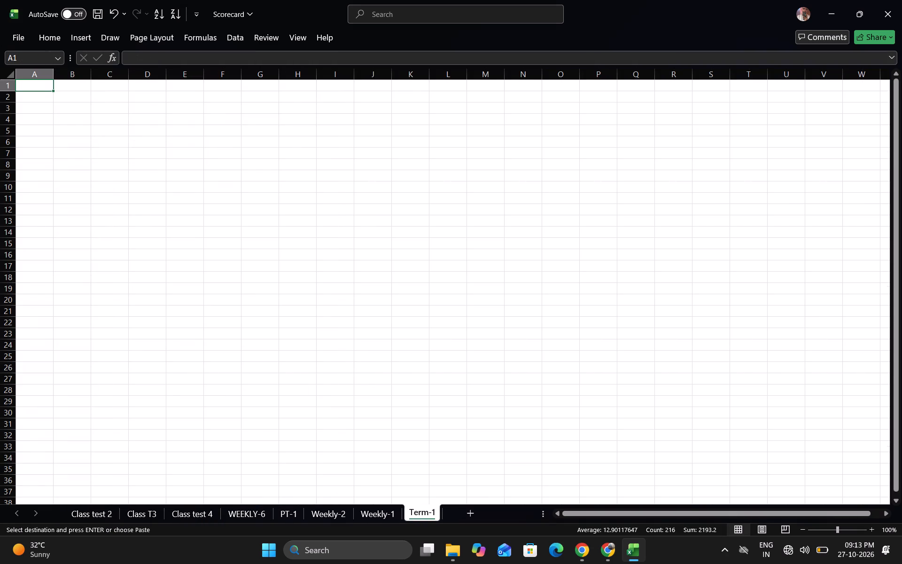
{"action": "left_click", "coordinate": [21, 41]}
{"action": "left_click", "coordinate": [12, 39]}
{"action": "left_click", "coordinate": [48, 41]}
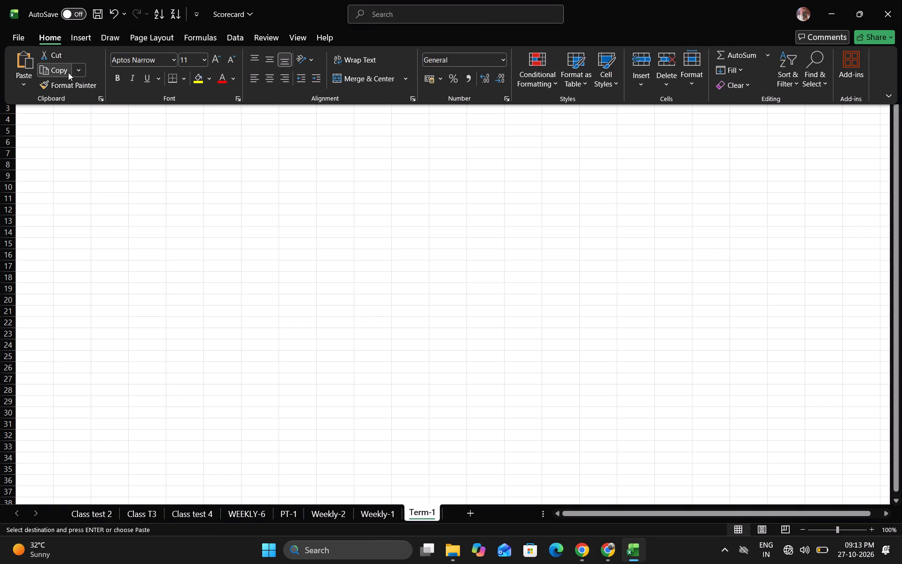
{"action": "left_click", "coordinate": [24, 80]}
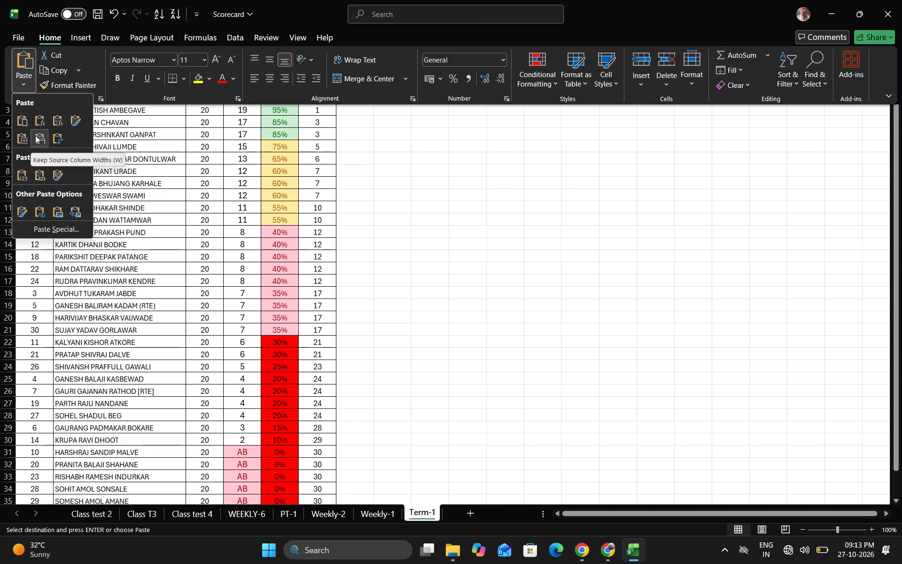
{"action": "left_click", "coordinate": [35, 135]}
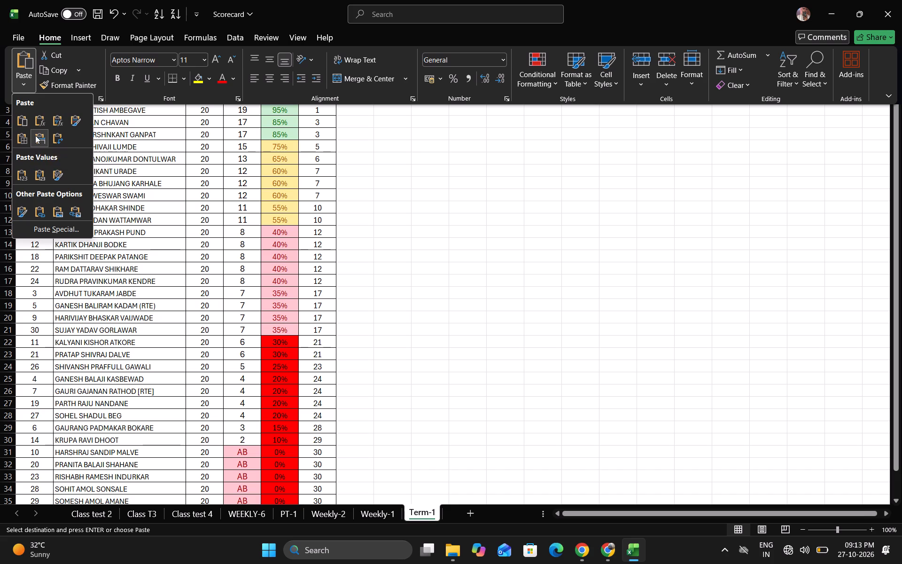
{"action": "scroll", "coordinate": [181, 215], "scroll_direction": "up", "scroll_amount": 2}
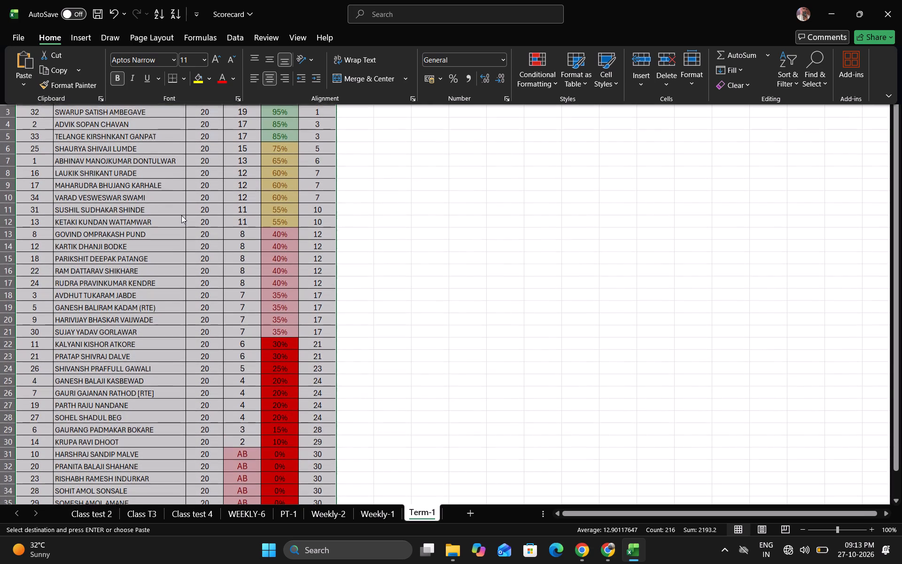
{"action": "left_click", "coordinate": [350, 180]}
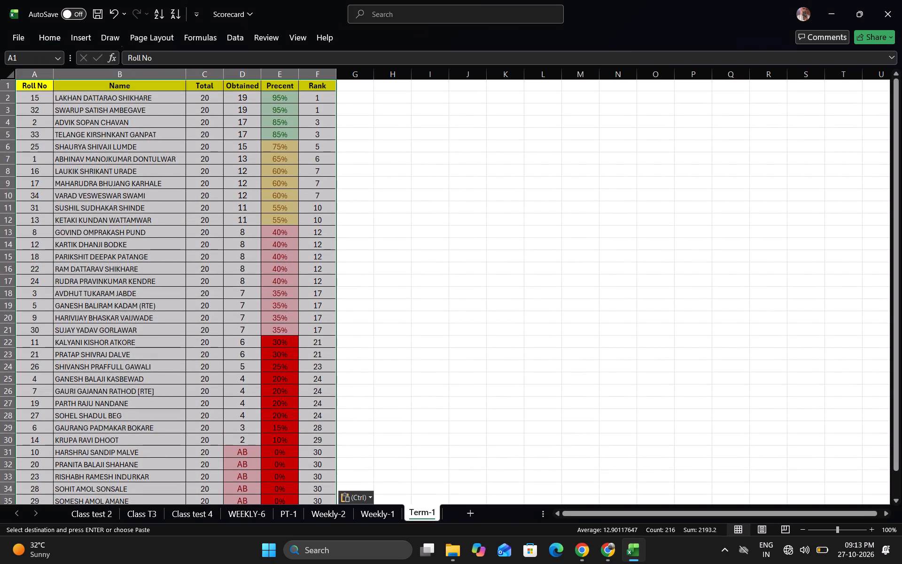
Set the Total to 80 for every student in the Term-1 table.
{"action": "left_click", "coordinate": [200, 94]}
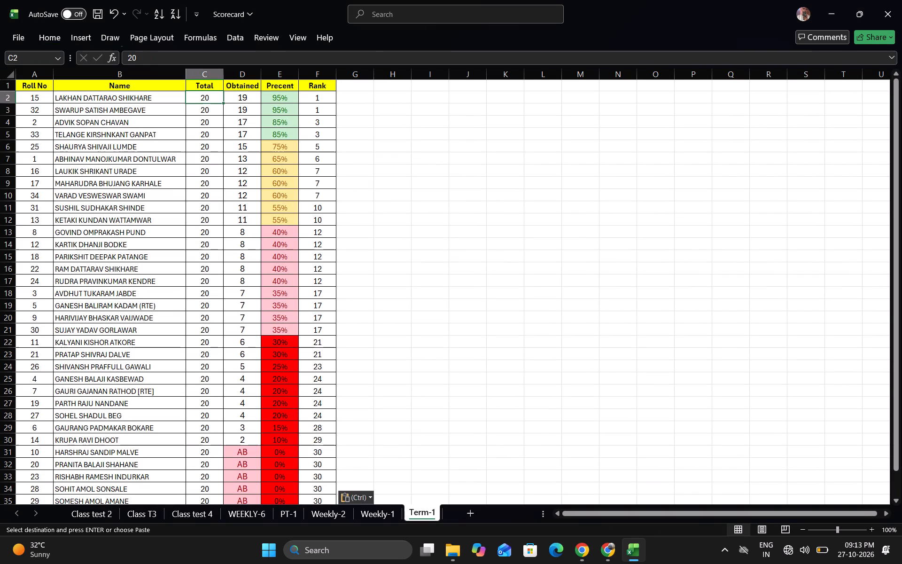
{"action": "type", "text": "80"}
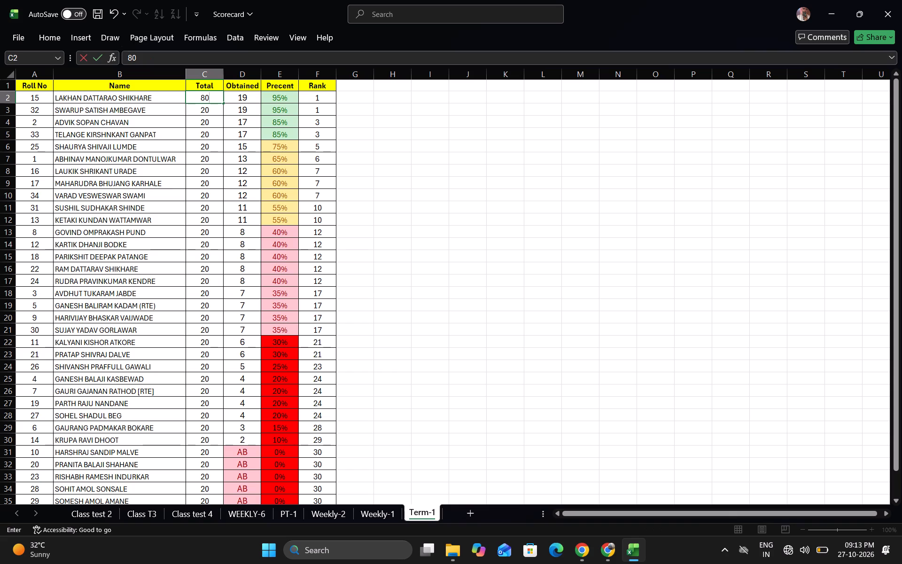
{"action": "key", "text": "Return"}
{"action": "key", "text": "Up"}
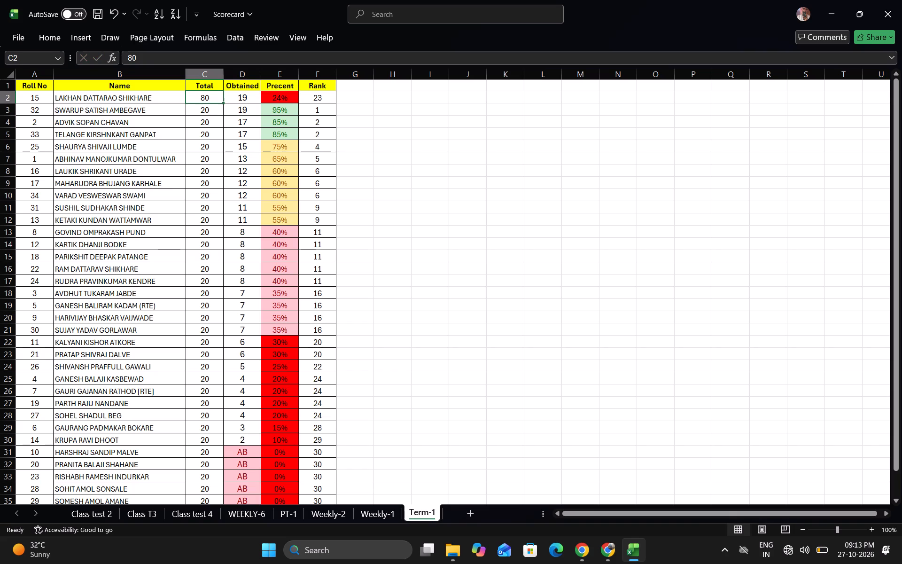
{"action": "double_click", "coordinate": [223, 102]}
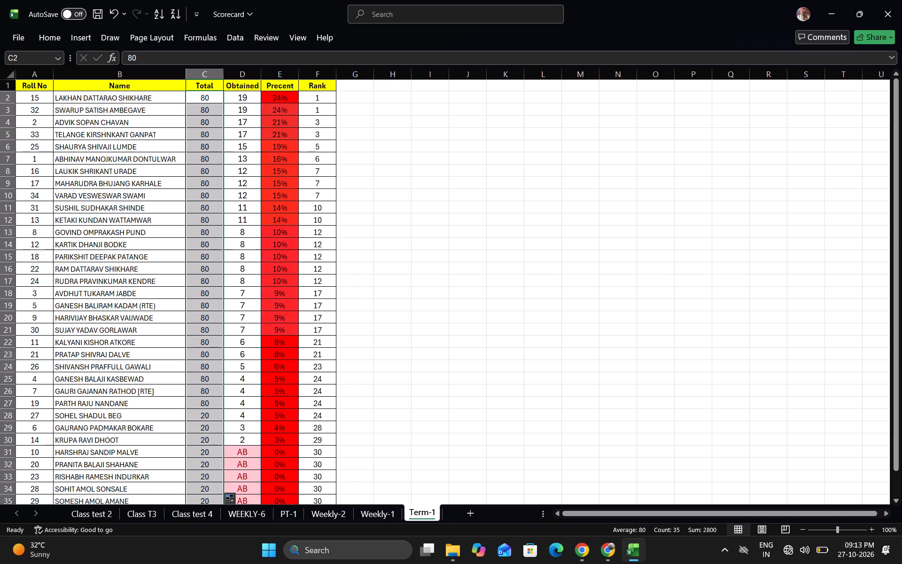
{"action": "scroll", "coordinate": [225, 226], "scroll_direction": "down", "scroll_amount": 1}
{"action": "scroll", "coordinate": [225, 226], "scroll_direction": "up", "scroll_amount": 2}
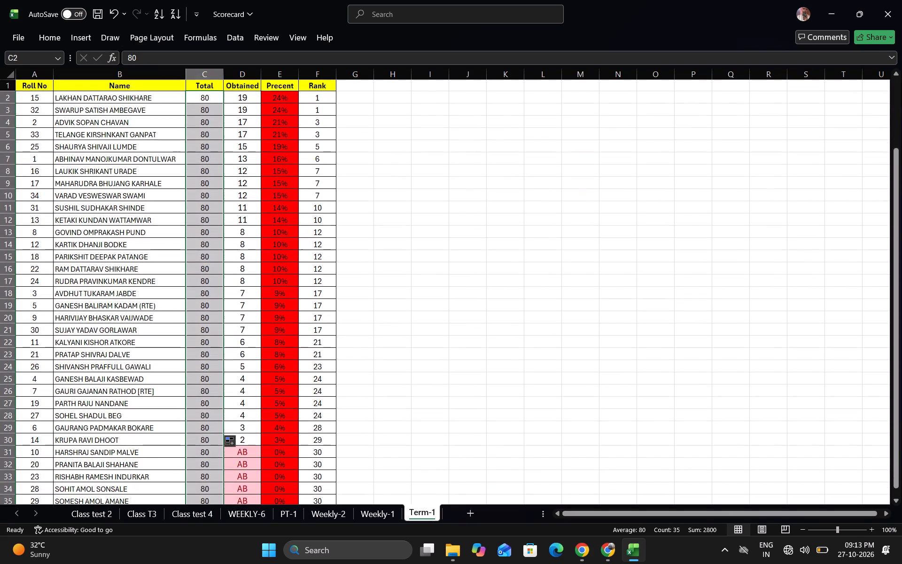
Sort the Term-1 table by student name from A to Z, keeping each student's row together.
{"action": "left_click", "coordinate": [70, 102]}
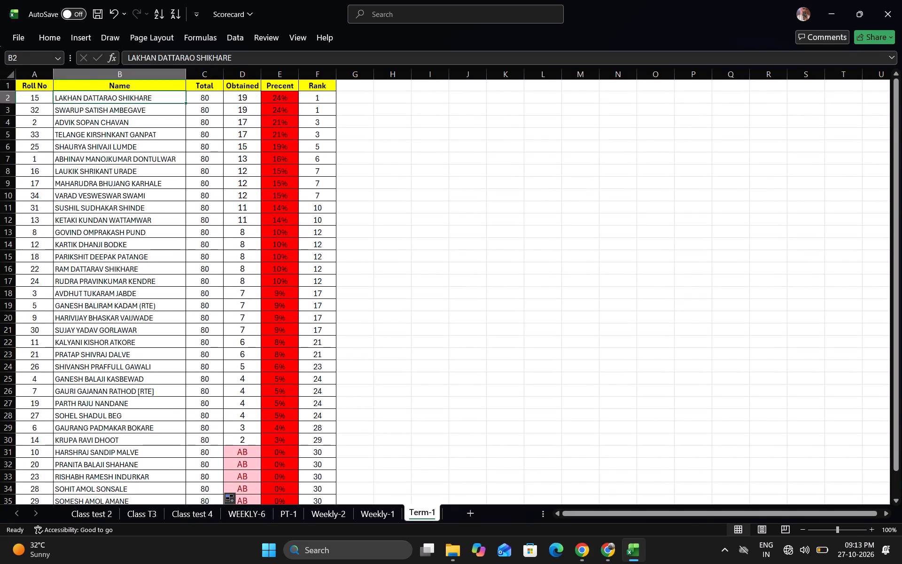
{"action": "key", "text": "ctrl+shift+Down"}
{"action": "left_click", "coordinate": [162, 12]}
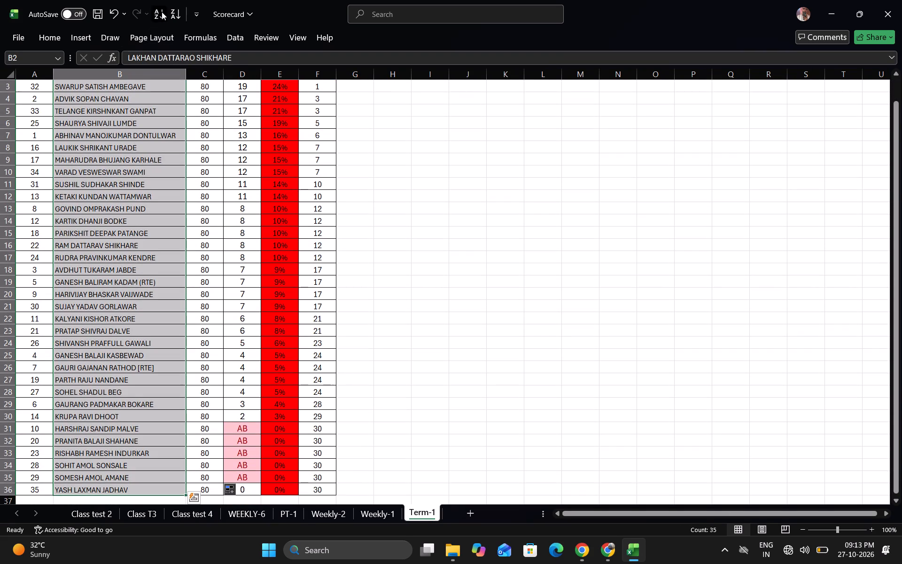
{"action": "left_click", "coordinate": [571, 335]}
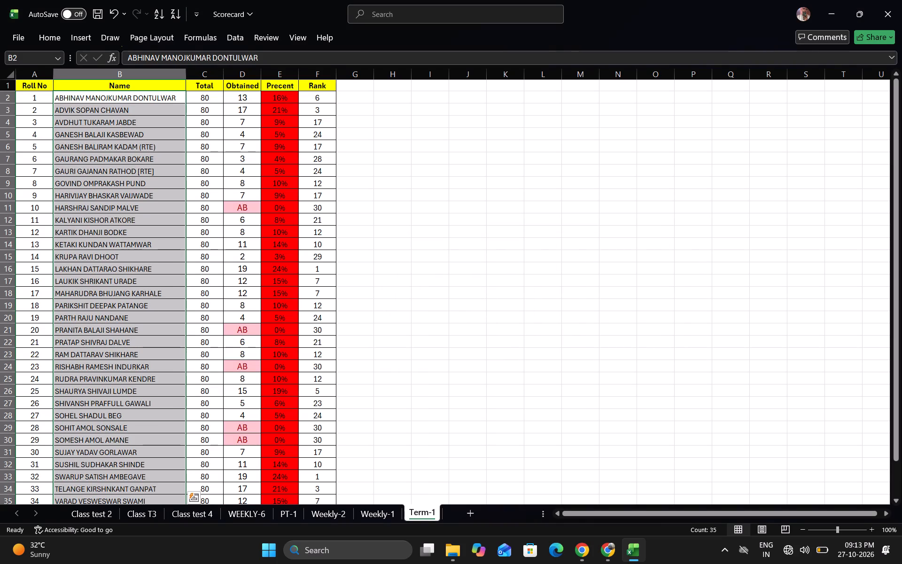
{"action": "left_click", "coordinate": [211, 224]}
{"action": "scroll", "coordinate": [211, 224], "scroll_direction": "down", "scroll_amount": 1}
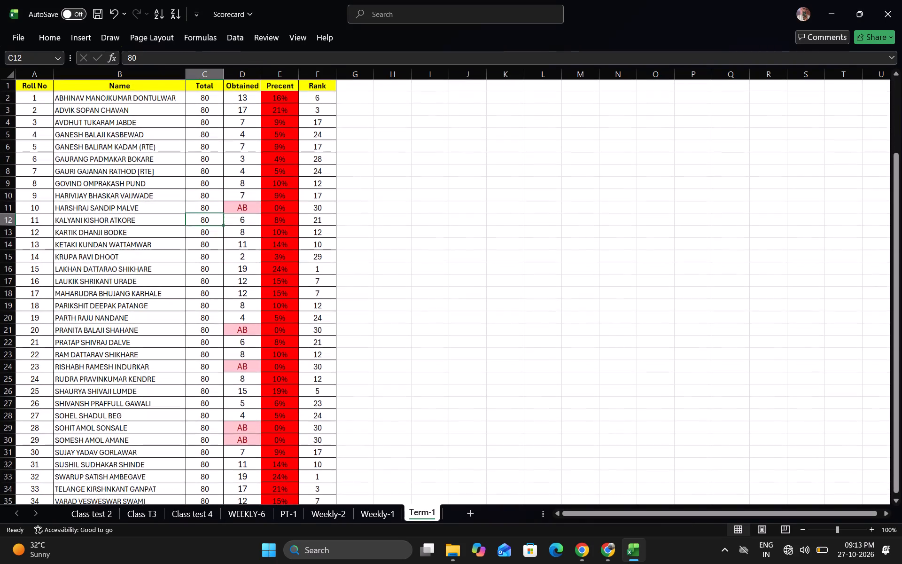
{"action": "scroll", "coordinate": [211, 224], "scroll_direction": "up", "scroll_amount": 1}
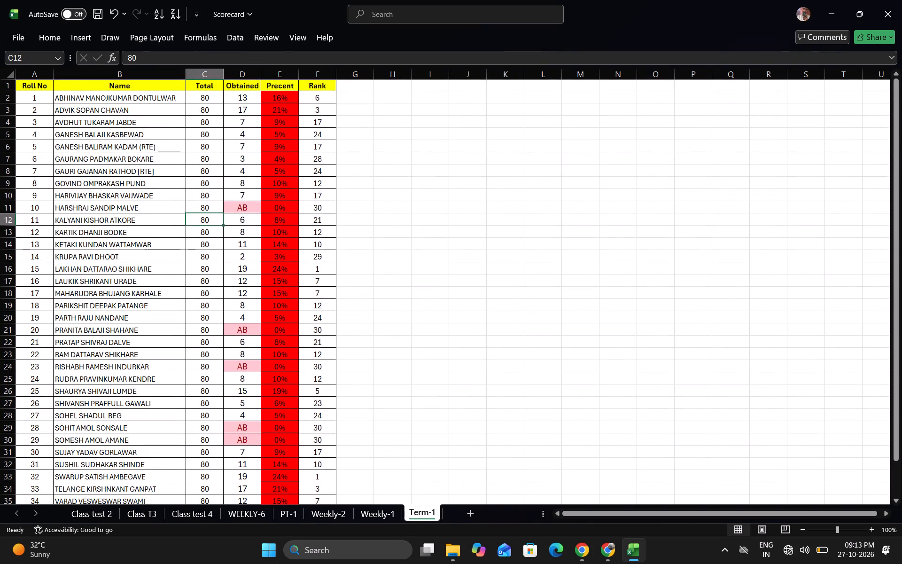
Enter the Obtained marks 48, 74, 5, 13 and 10 for roll numbers 1 to 5 in the Term-1 table.
{"action": "left_click", "coordinate": [242, 99]}
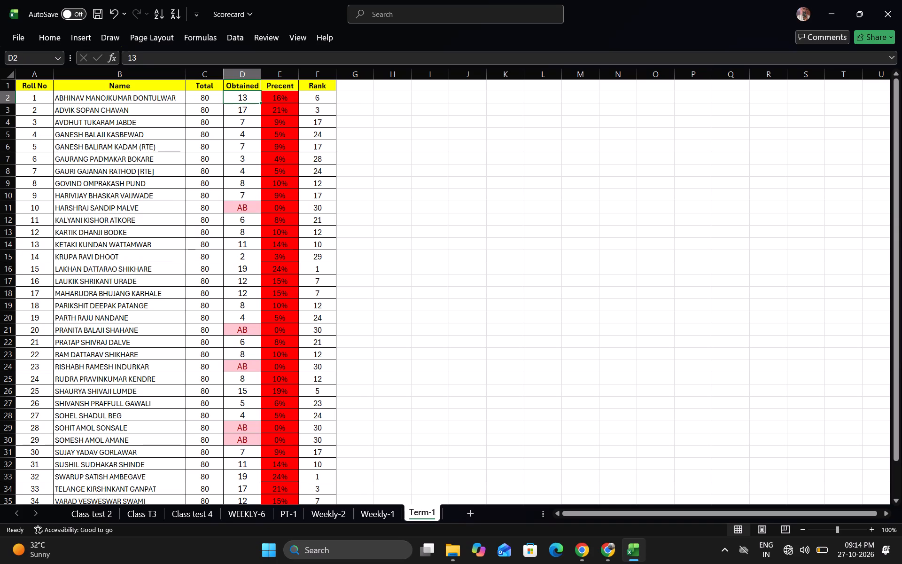
{"action": "type", "text": "48"}
{"action": "key", "text": "Down"}
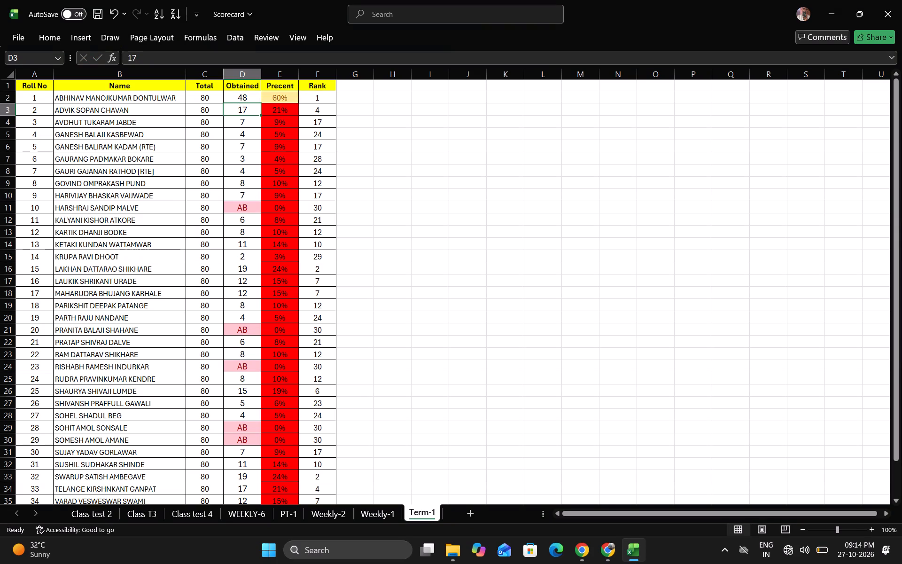
{"action": "type", "text": "74"}
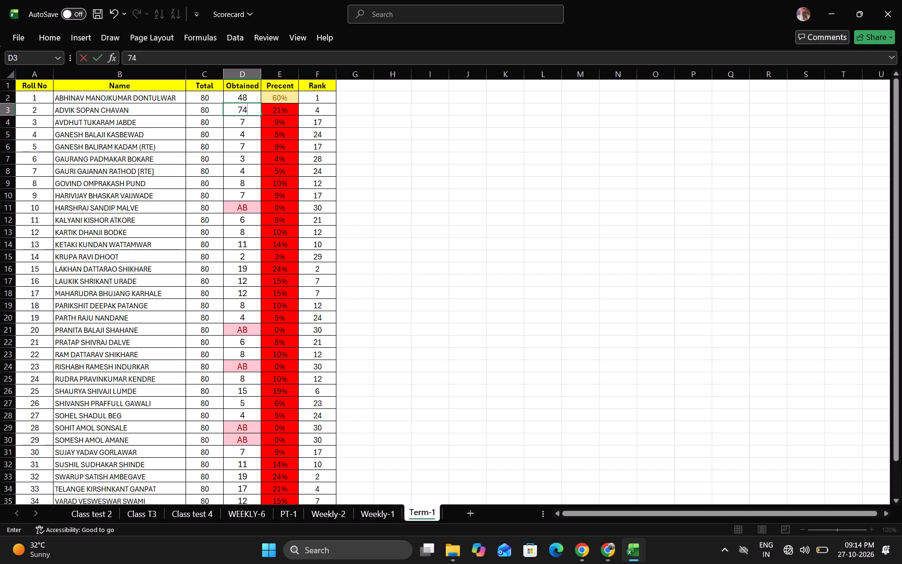
{"action": "key", "text": "Down"}
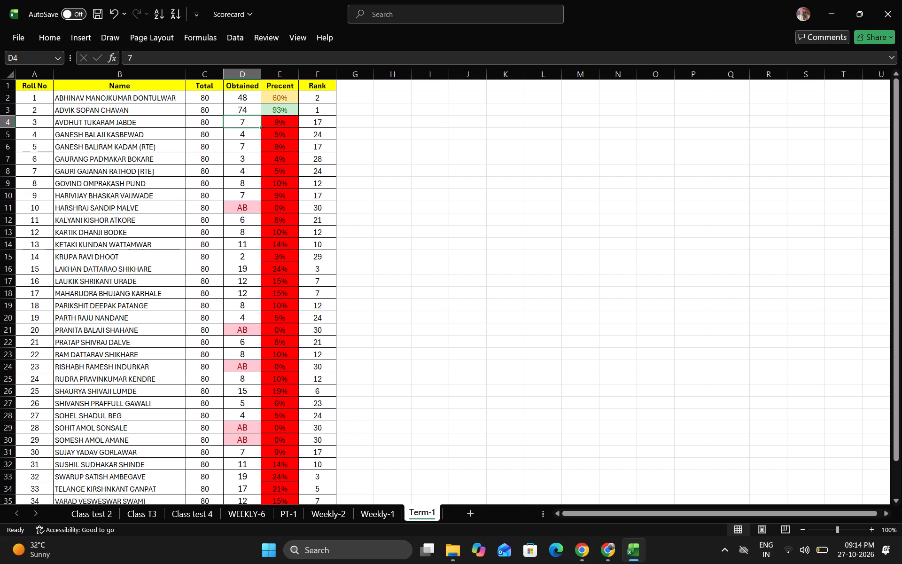
{"action": "key", "text": "5"}
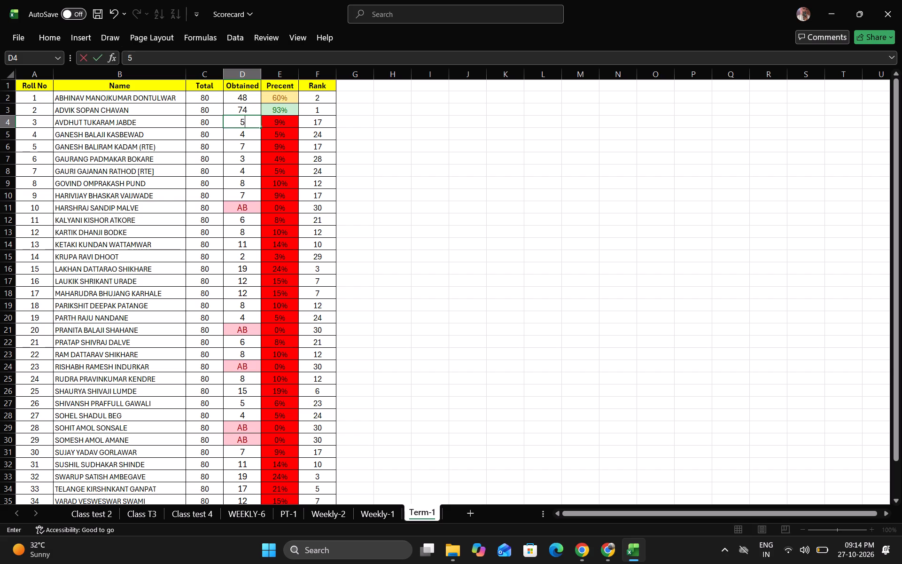
{"action": "key", "text": "Down"}
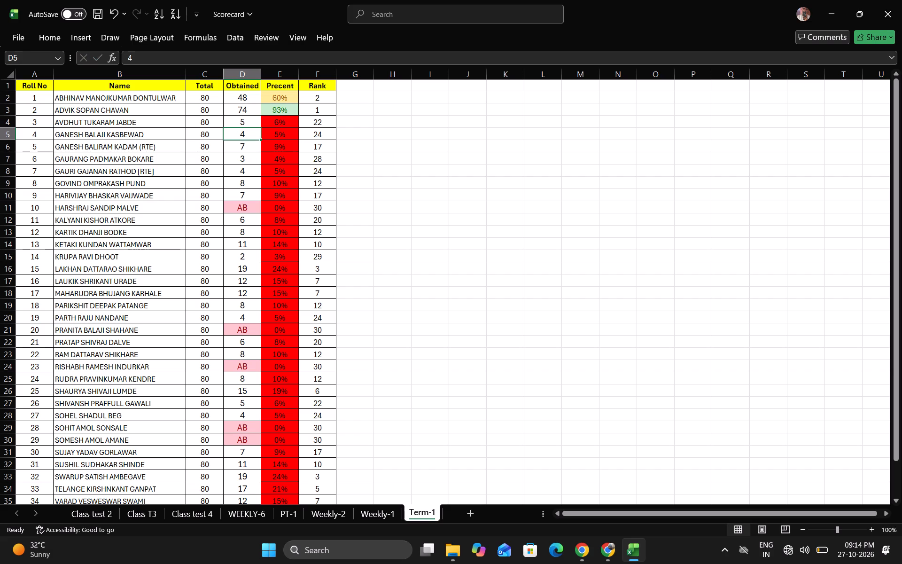
{"action": "type", "text": "13"}
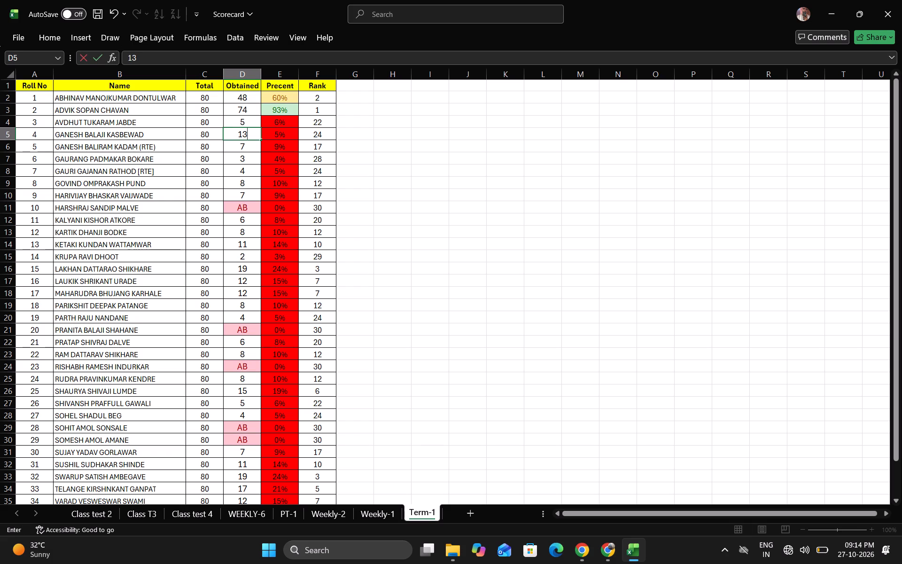
{"action": "key", "text": "Down"}
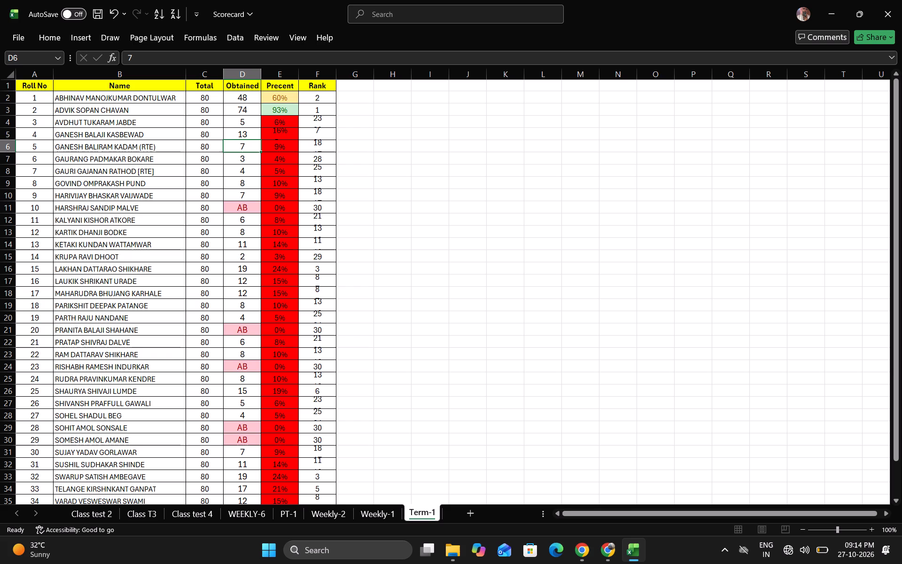
{"action": "type", "text": "10"}
{"action": "key", "text": "Right"}
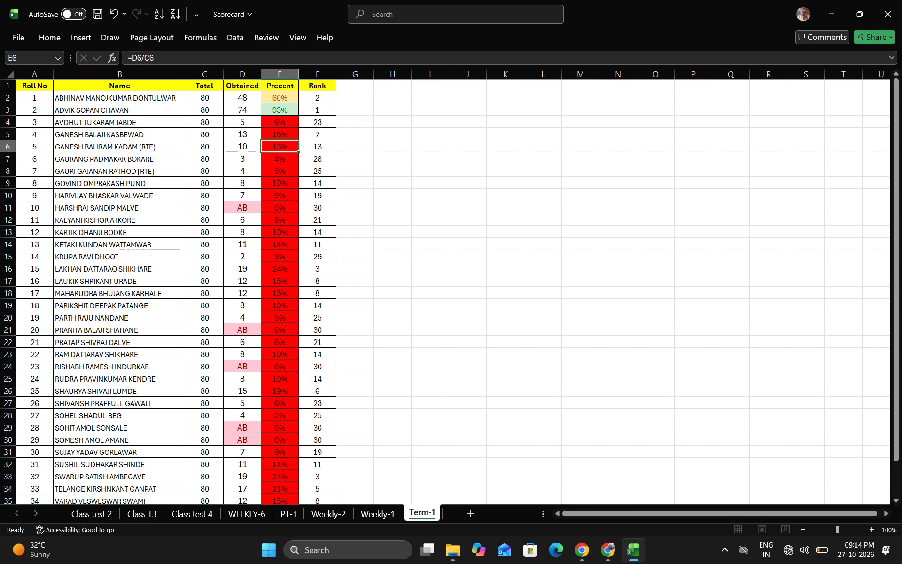
{"action": "key", "text": "Left"}
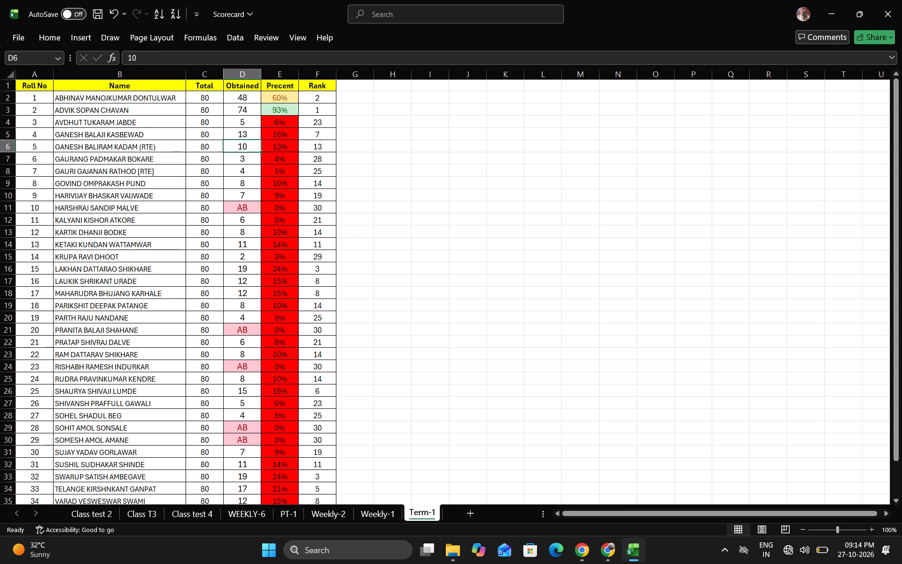
{"action": "key", "text": "Down"}
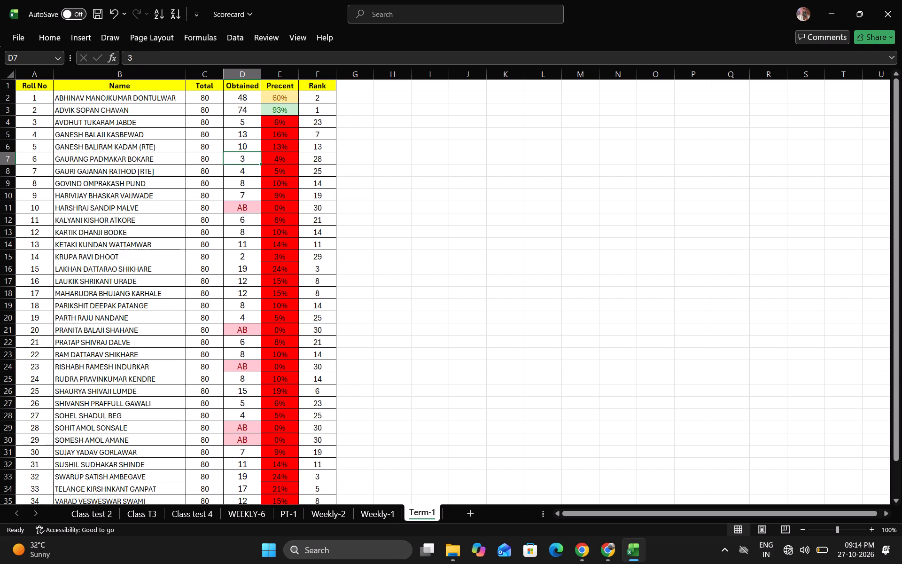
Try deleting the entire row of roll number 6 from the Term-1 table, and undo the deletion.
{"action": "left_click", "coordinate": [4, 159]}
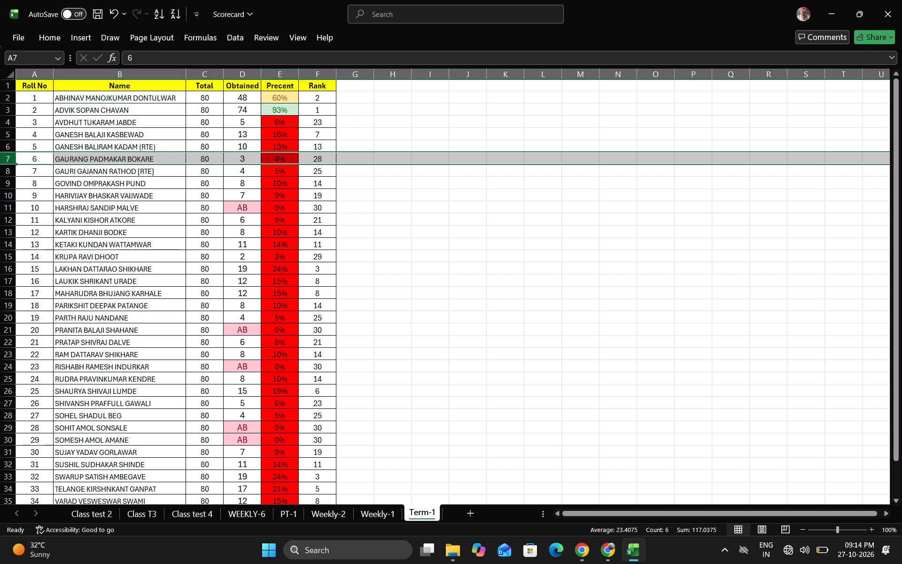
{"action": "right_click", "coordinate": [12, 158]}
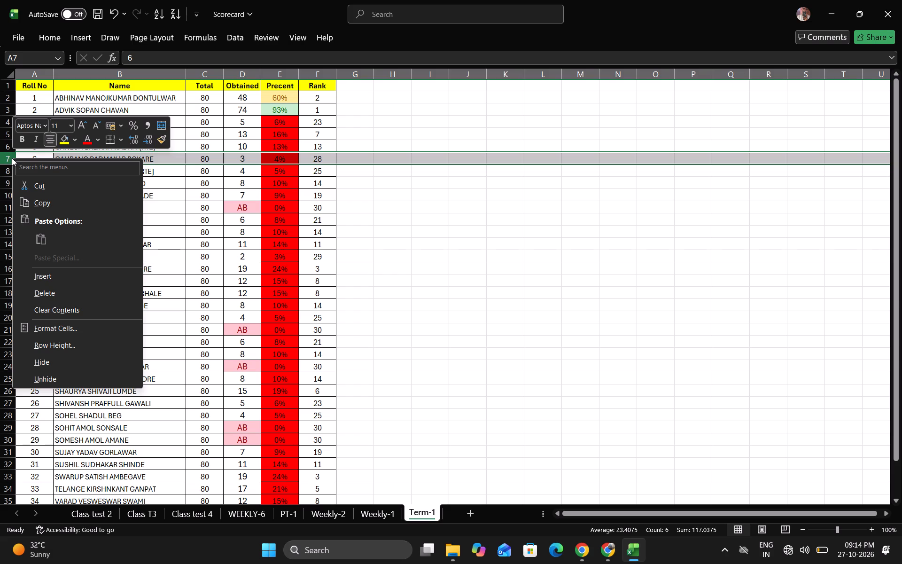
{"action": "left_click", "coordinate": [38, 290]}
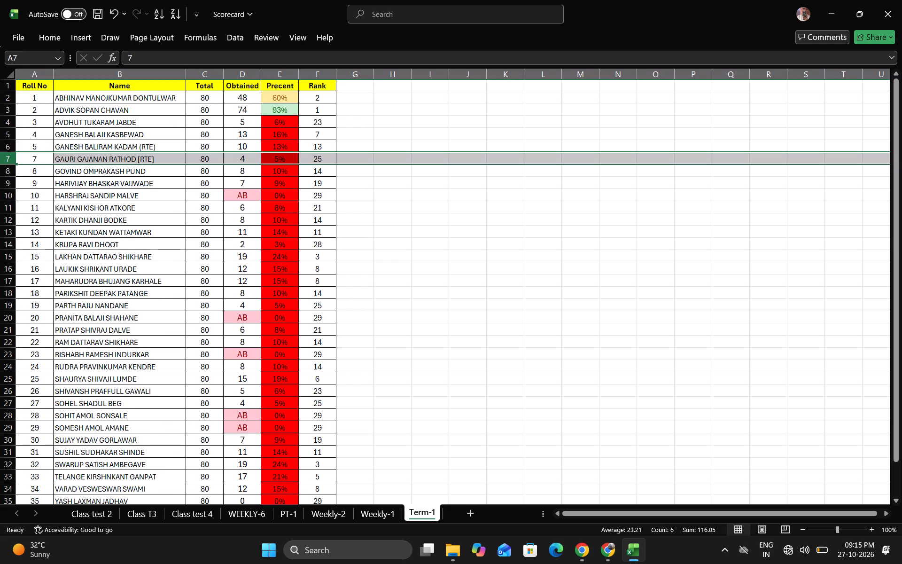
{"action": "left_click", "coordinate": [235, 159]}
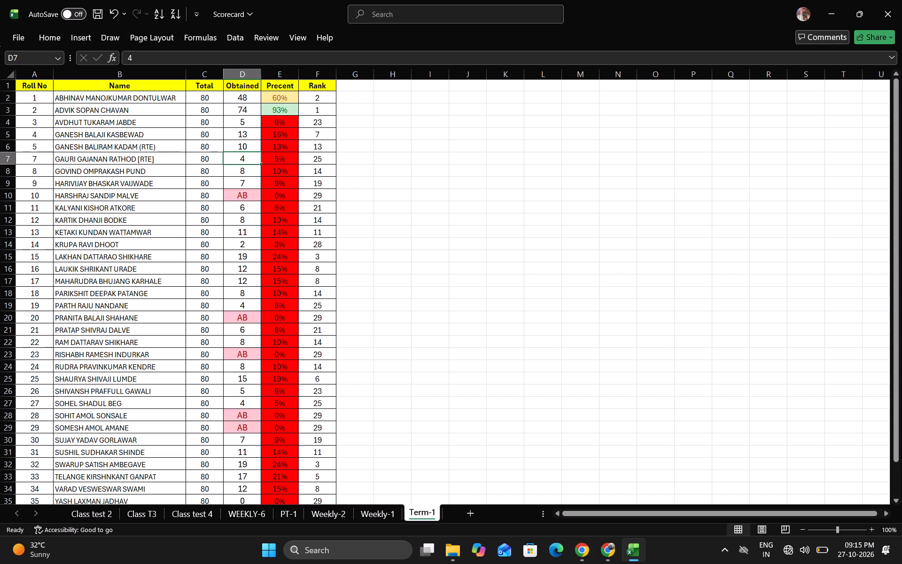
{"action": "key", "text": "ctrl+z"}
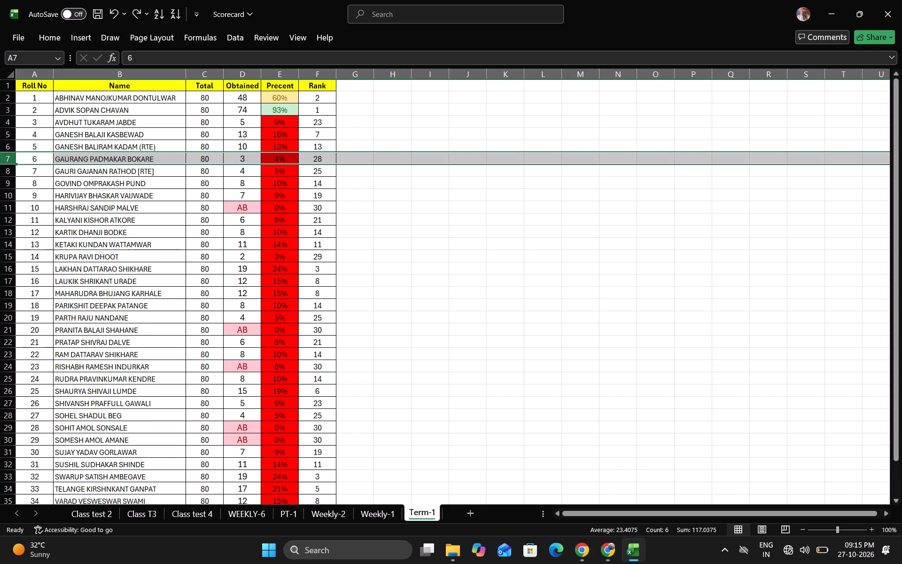
Delete the entire row of roll number 6 from the Term-1 table.
{"action": "right_click", "coordinate": [41, 158]}
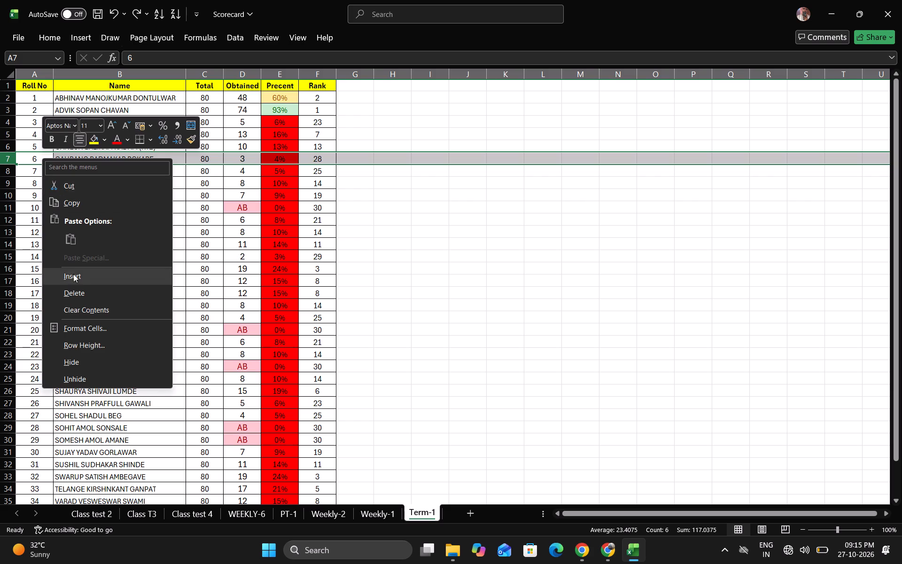
{"action": "left_click", "coordinate": [69, 299]}
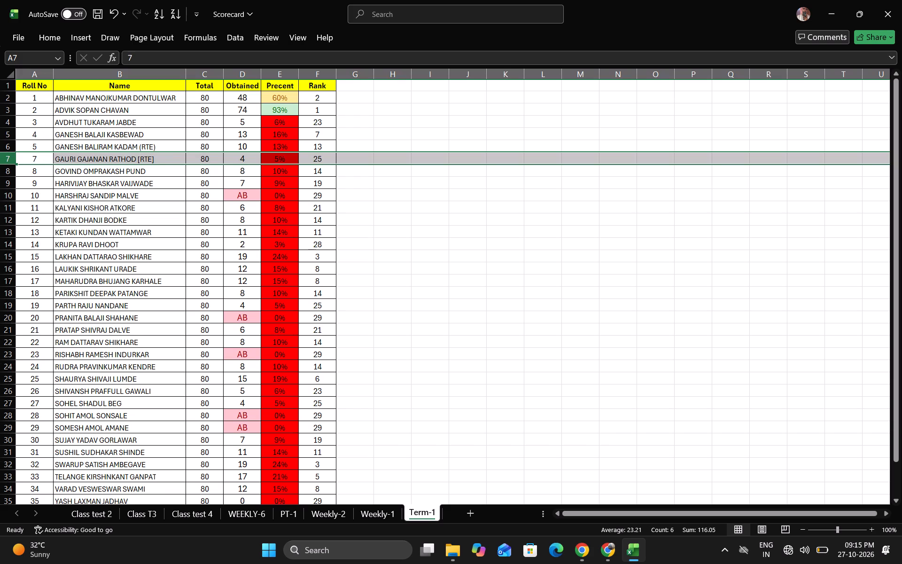
Enter the Obtained marks 31, 14 and 10 for roll numbers 7, 8 and 9.
{"action": "left_click", "coordinate": [237, 165]}
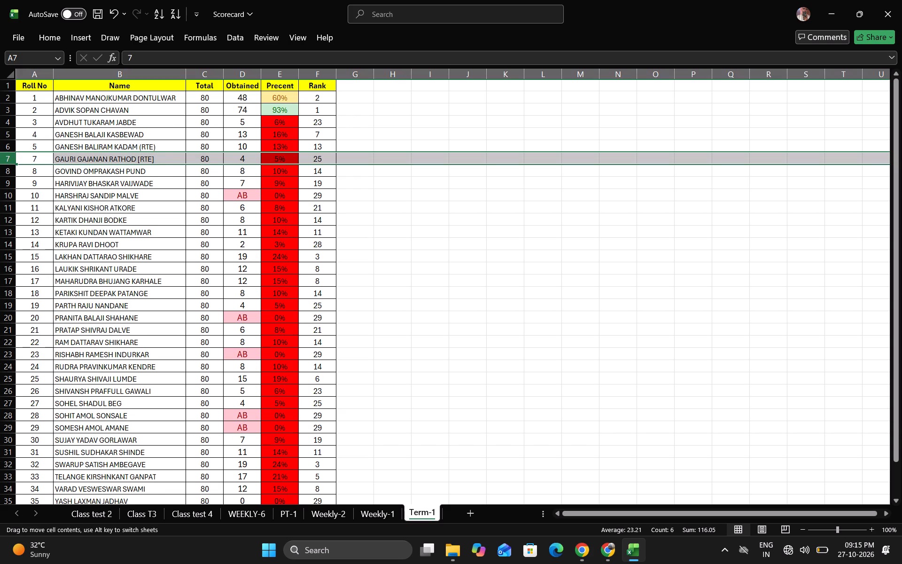
{"action": "left_click", "coordinate": [237, 157]}
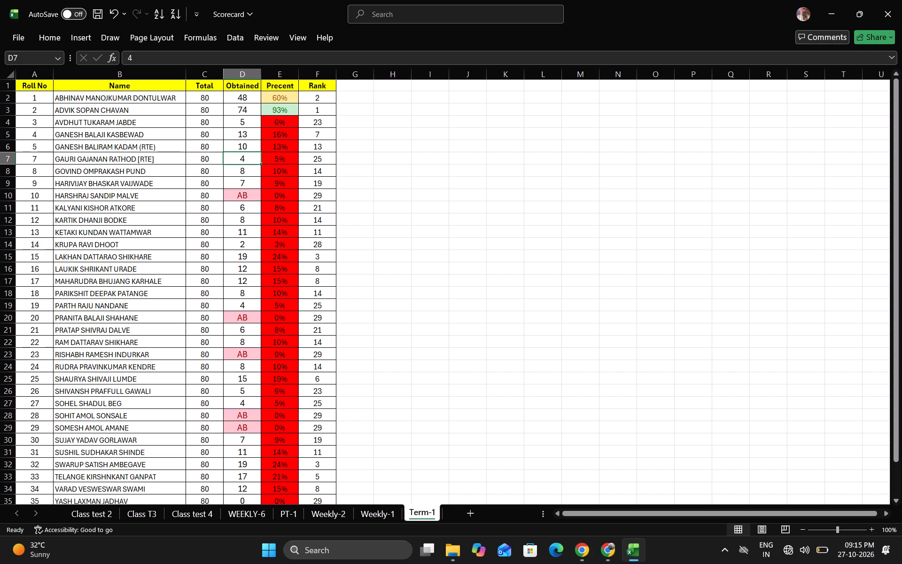
{"action": "type", "text": "31"}
{"action": "key", "text": "Down"}
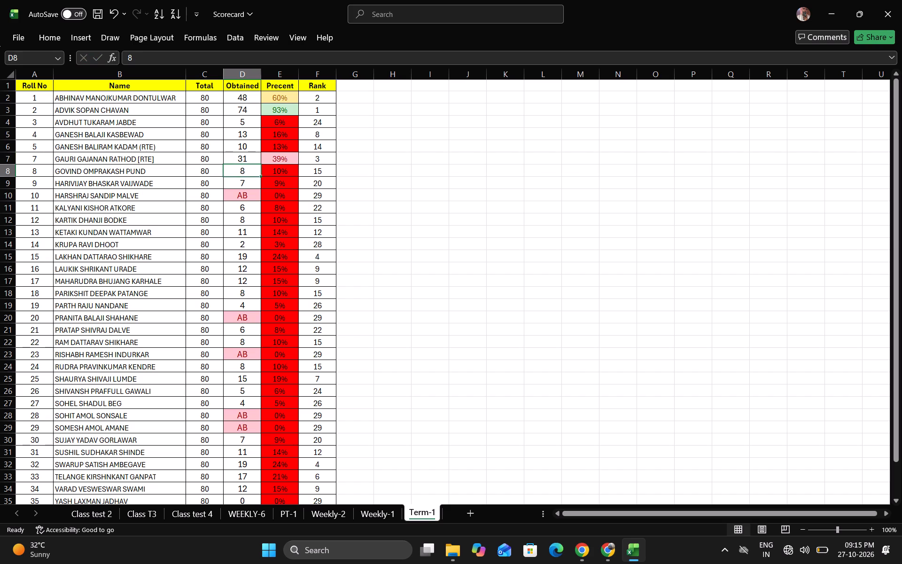
{"action": "type", "text": "14"}
{"action": "key", "text": "Down"}
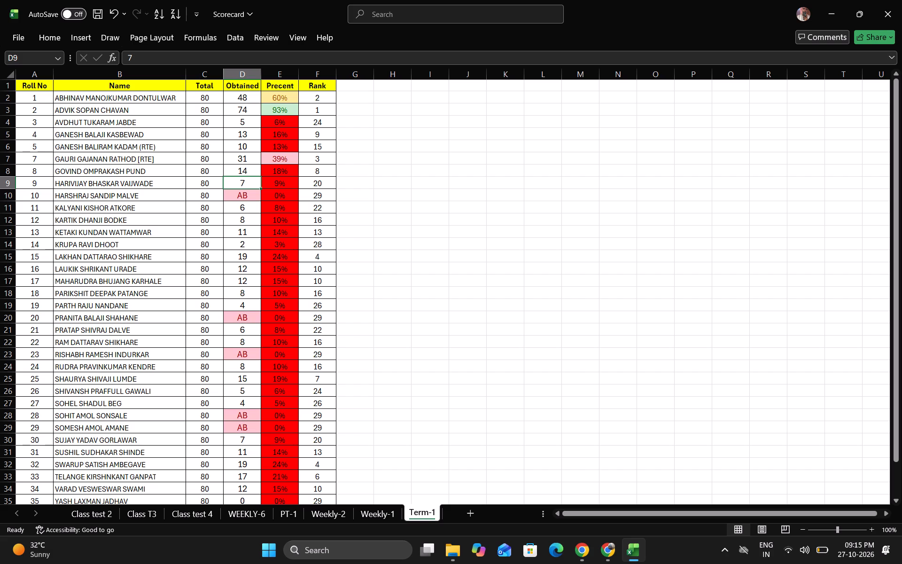
{"action": "type", "text": "10"}
{"action": "key", "text": "Down"}
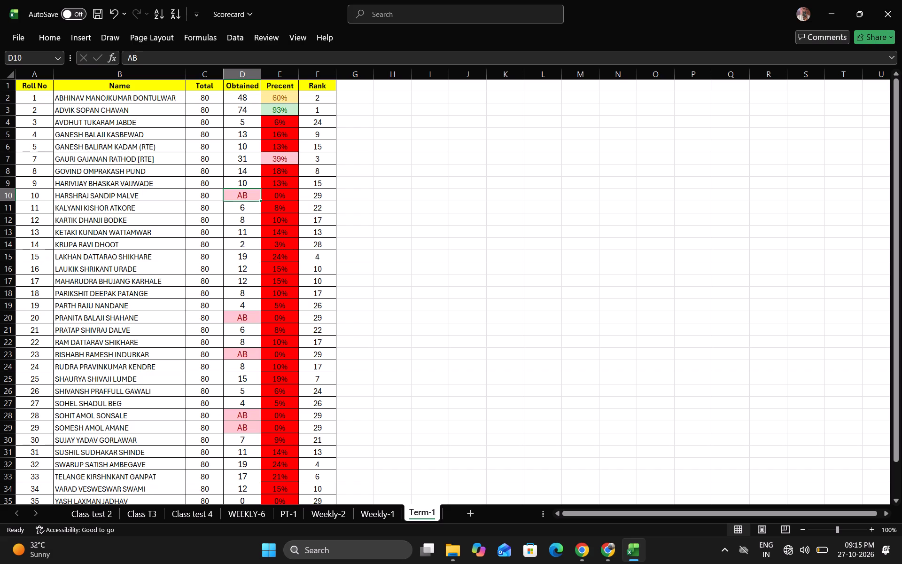
Enter the Obtained marks 15, 10, 43, 8 and 68 for roll numbers 11 to 15.
{"action": "key", "text": "Down"}
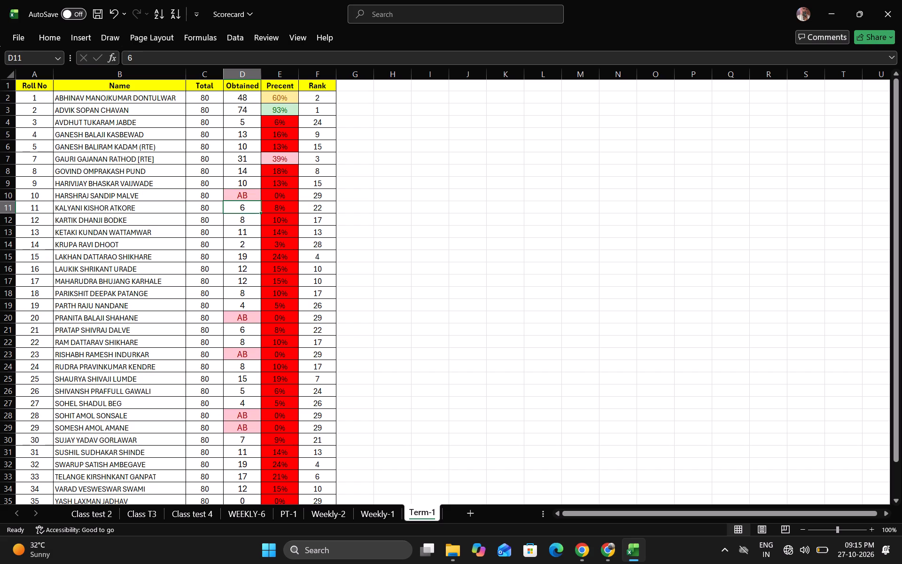
{"action": "type", "text": "15"}
{"action": "key", "text": "Down"}
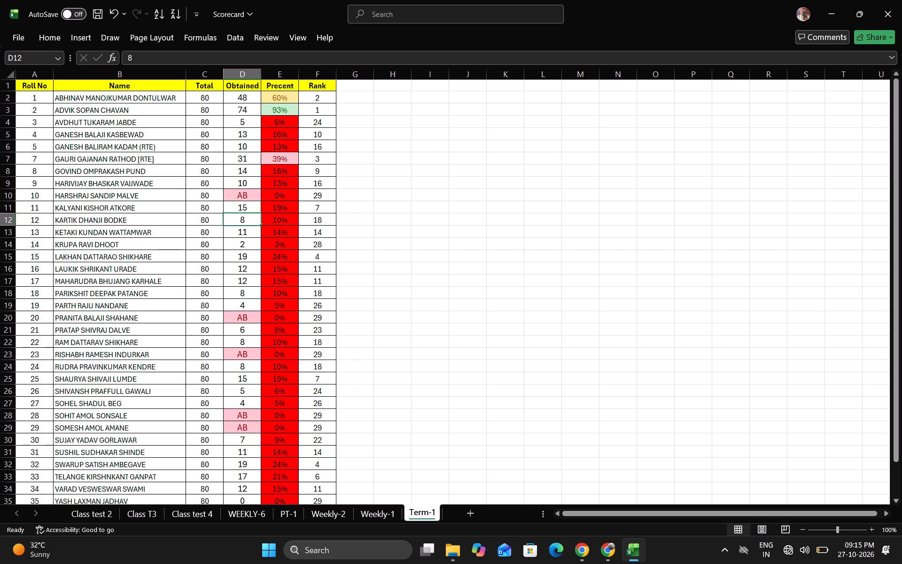
{"action": "type", "text": "10"}
{"action": "key", "text": "Down"}
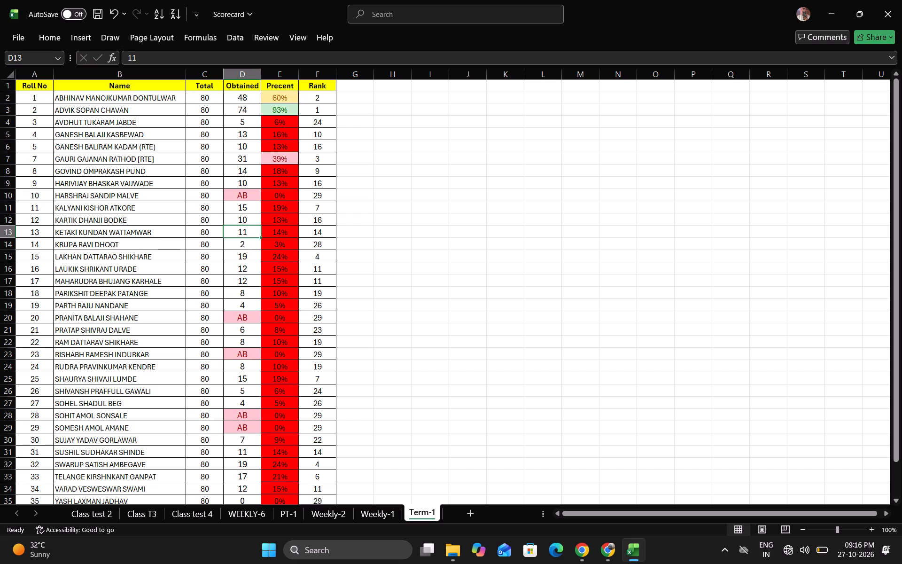
{"action": "key", "text": "4"}
{"action": "key", "text": "3"}
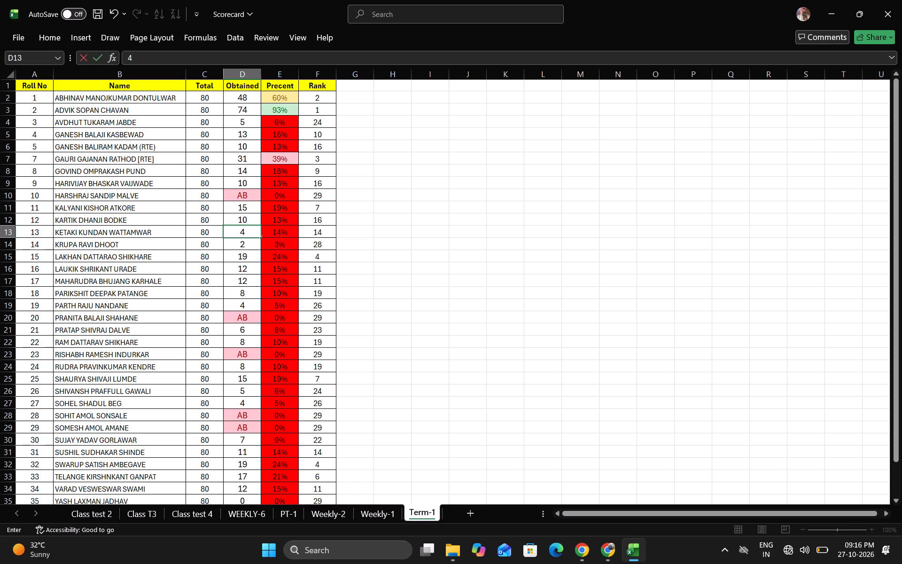
{"action": "key", "text": "Down"}
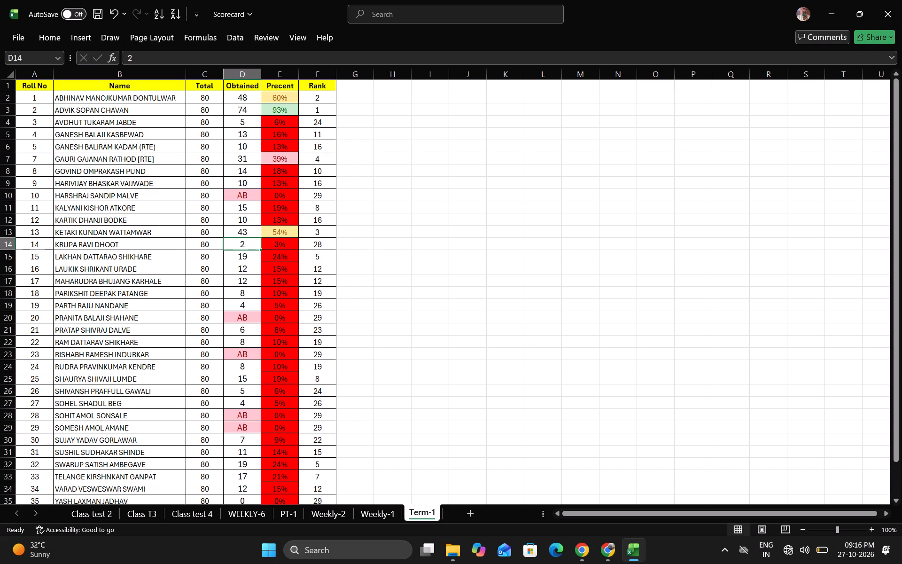
{"action": "key", "text": "8"}
{"action": "key", "text": "Down"}
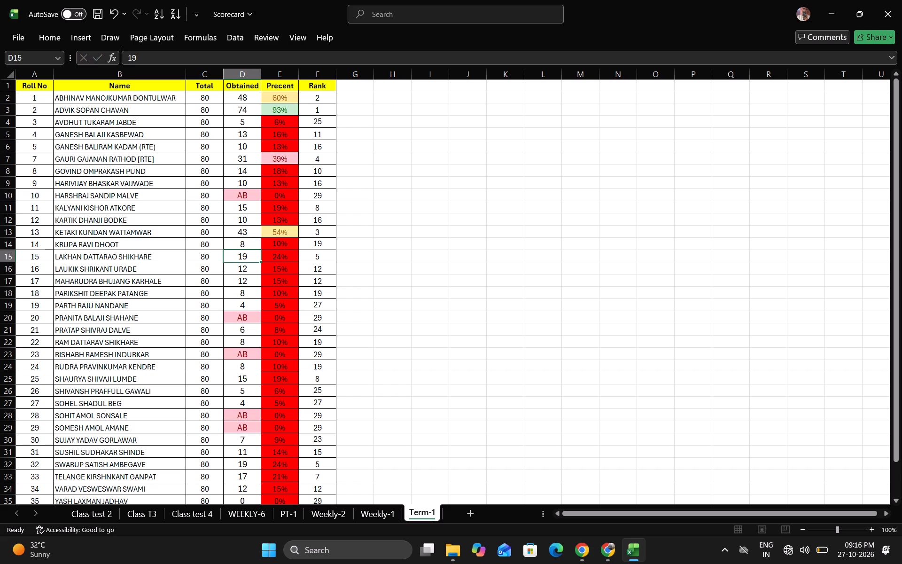
{"action": "type", "text": "68"}
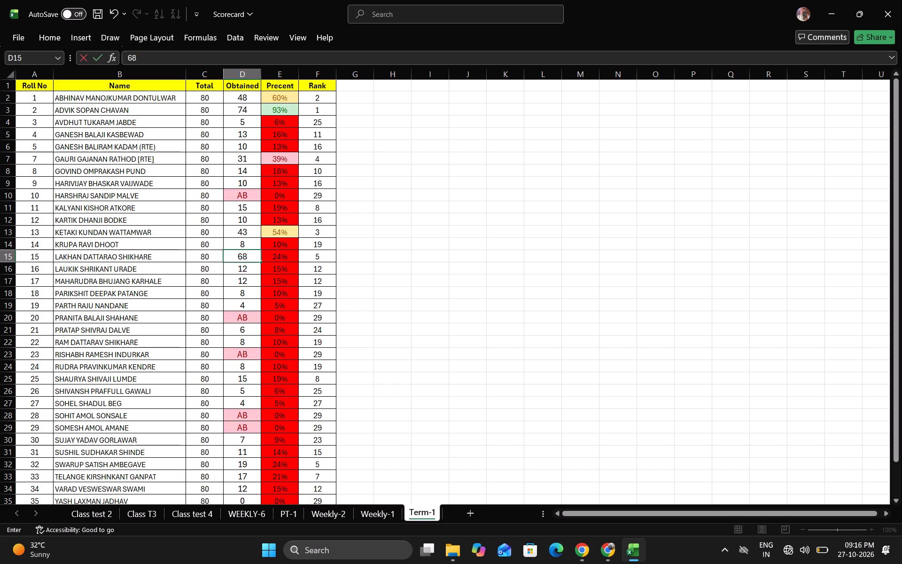
{"action": "key", "text": "Down"}
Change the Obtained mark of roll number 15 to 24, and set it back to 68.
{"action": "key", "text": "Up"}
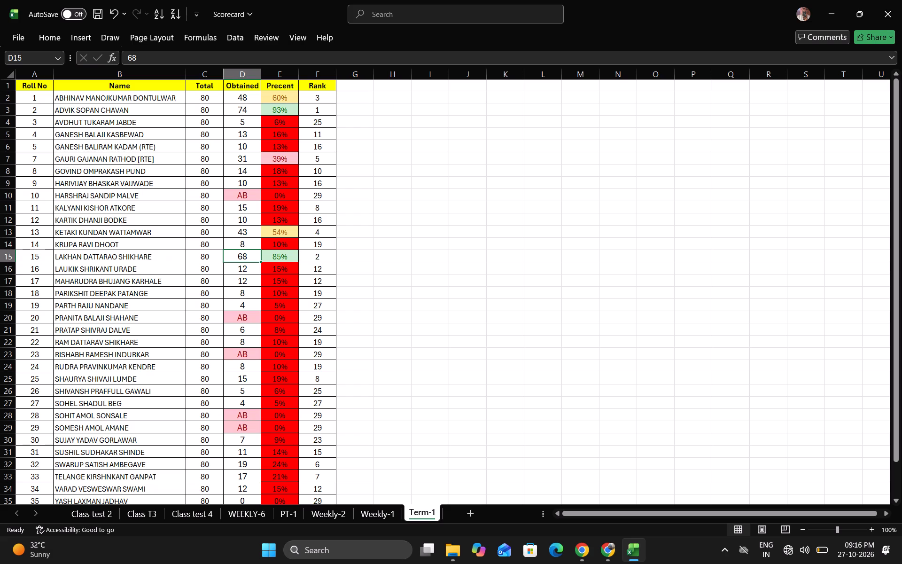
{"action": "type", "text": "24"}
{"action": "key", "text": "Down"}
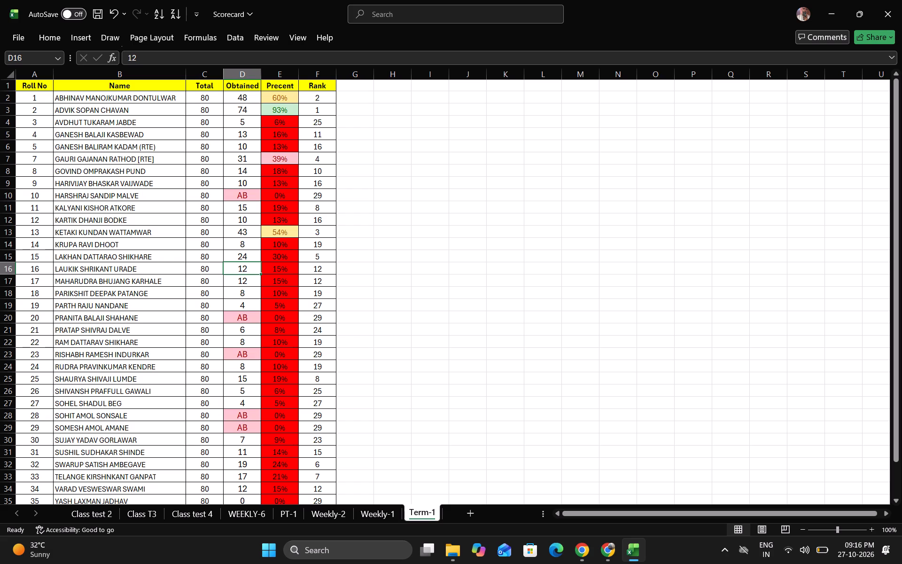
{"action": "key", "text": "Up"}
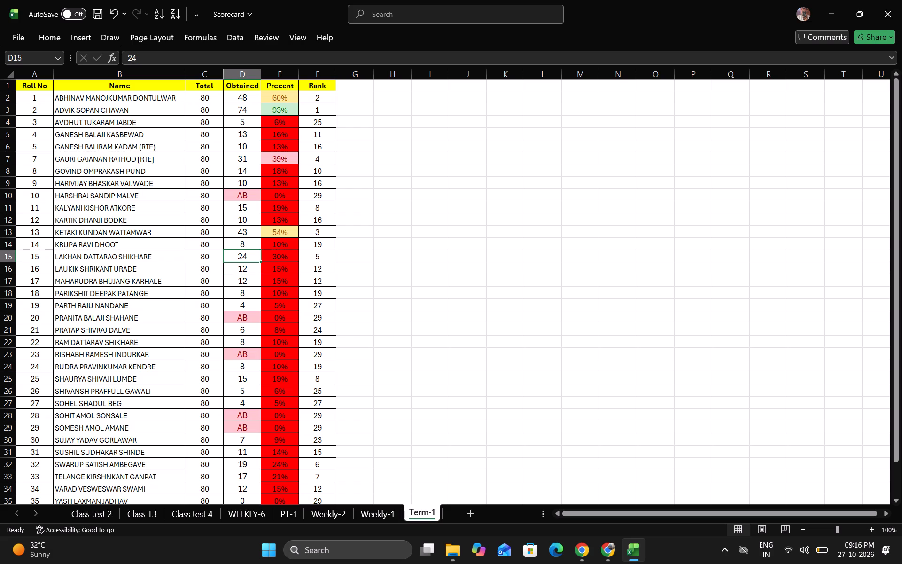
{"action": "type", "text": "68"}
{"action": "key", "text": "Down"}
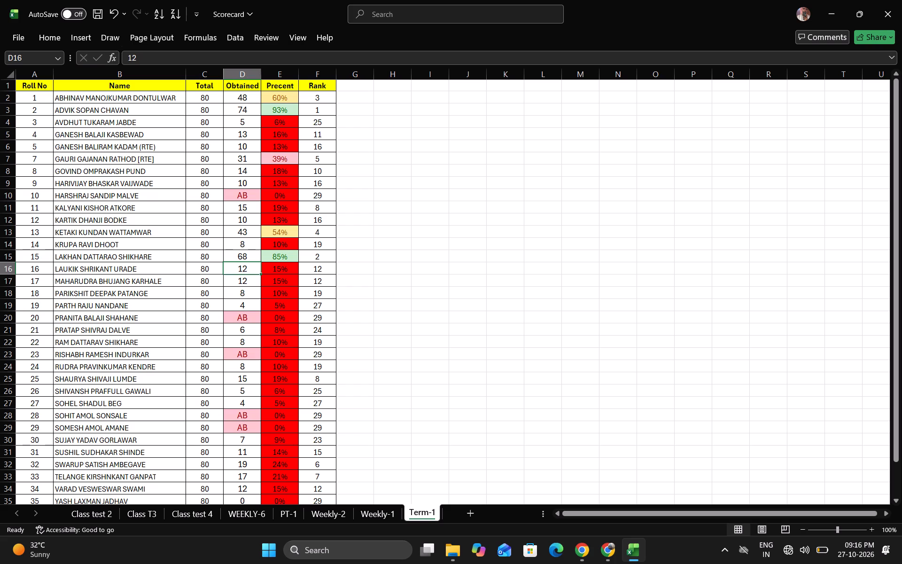
Enter the Obtained marks 24, 26 and 18 for roll numbers 16, 17 and 18.
{"action": "type", "text": "24"}
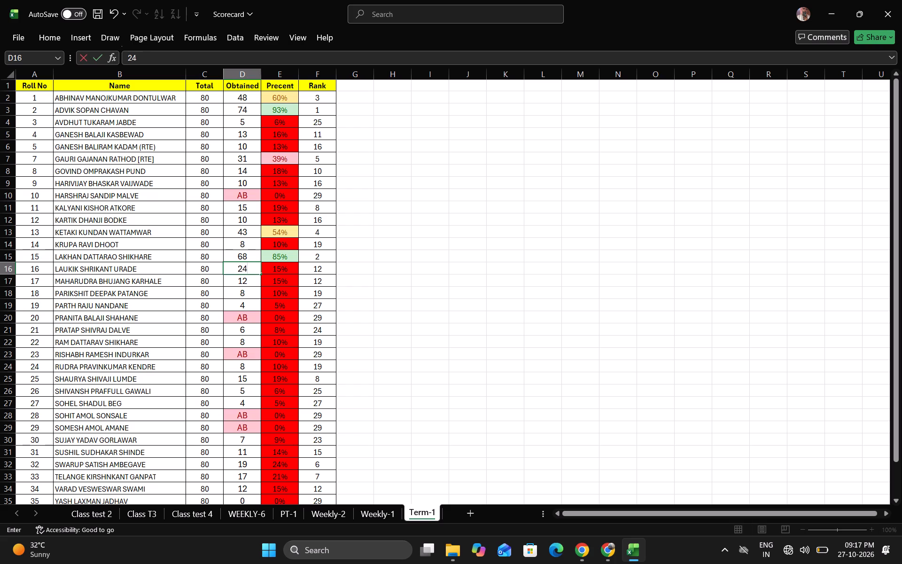
{"action": "key", "text": "Down"}
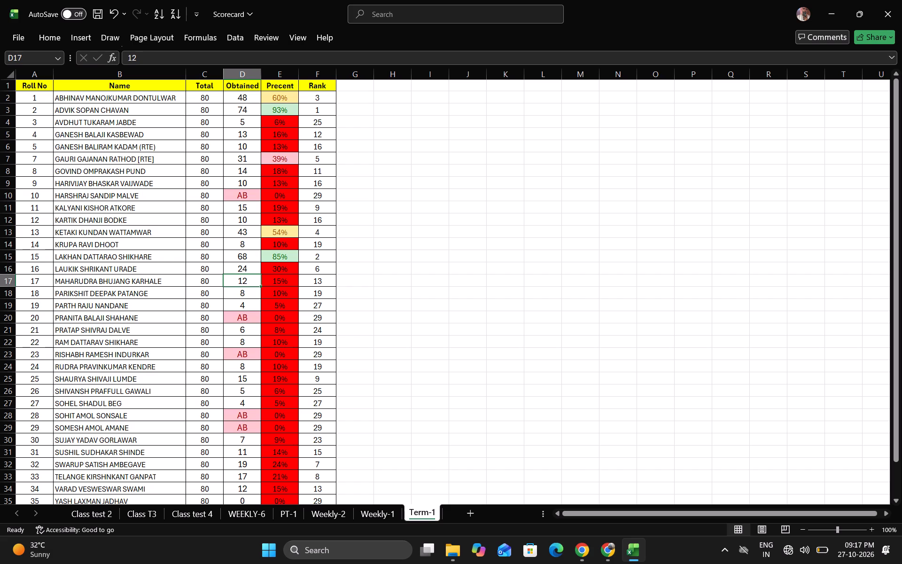
{"action": "type", "text": "26"}
{"action": "key", "text": "Down"}
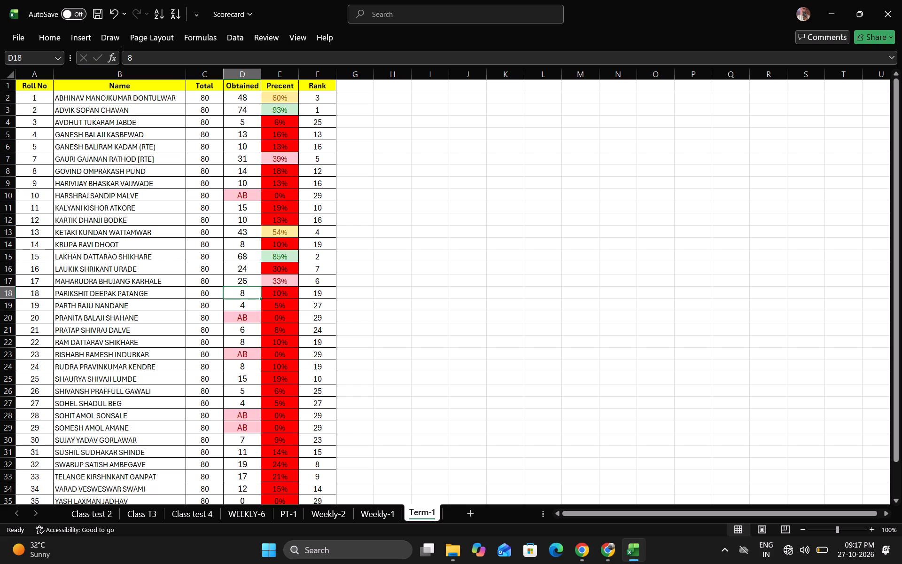
{"action": "type", "text": "18"}
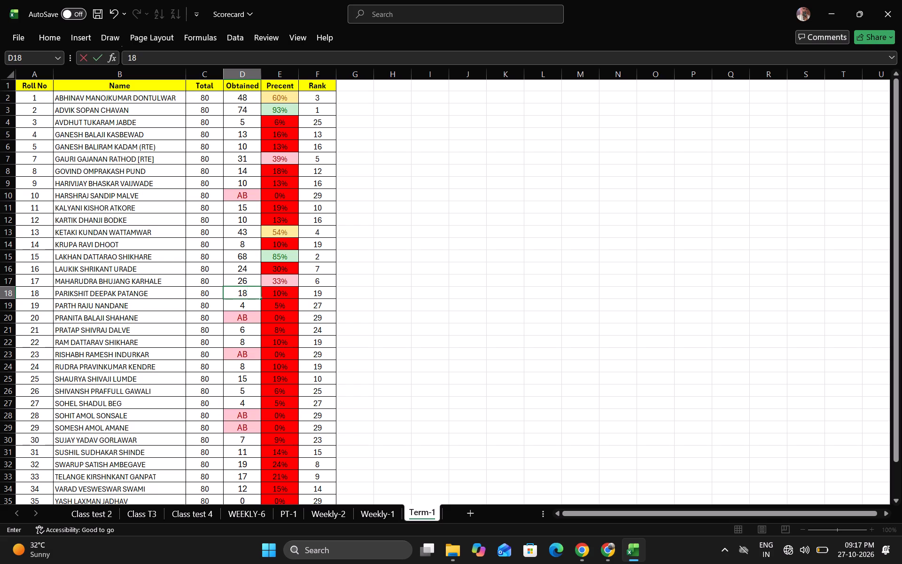
{"action": "key", "text": "Down"}
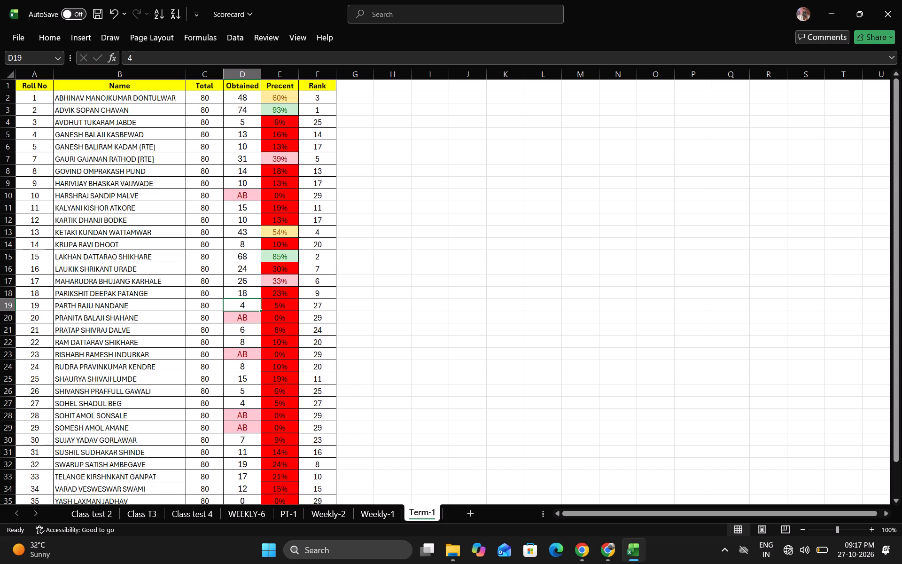
Set the Obtained mark of roll number 18 to 26 and of roll number 19 to 18.
{"action": "key", "text": "Down"}
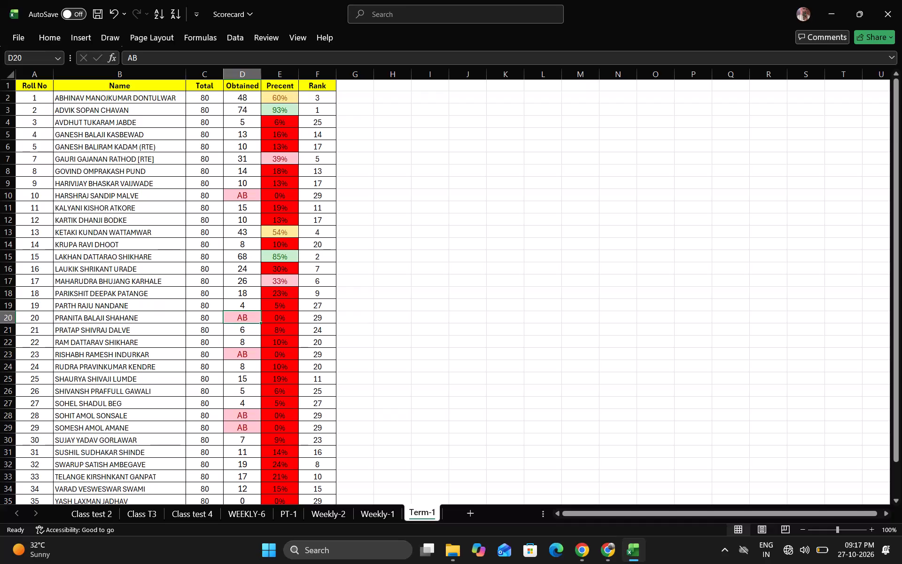
{"action": "key", "text": "Up"}
{"action": "key", "text": "Up"}
{"action": "key", "text": "Up"}
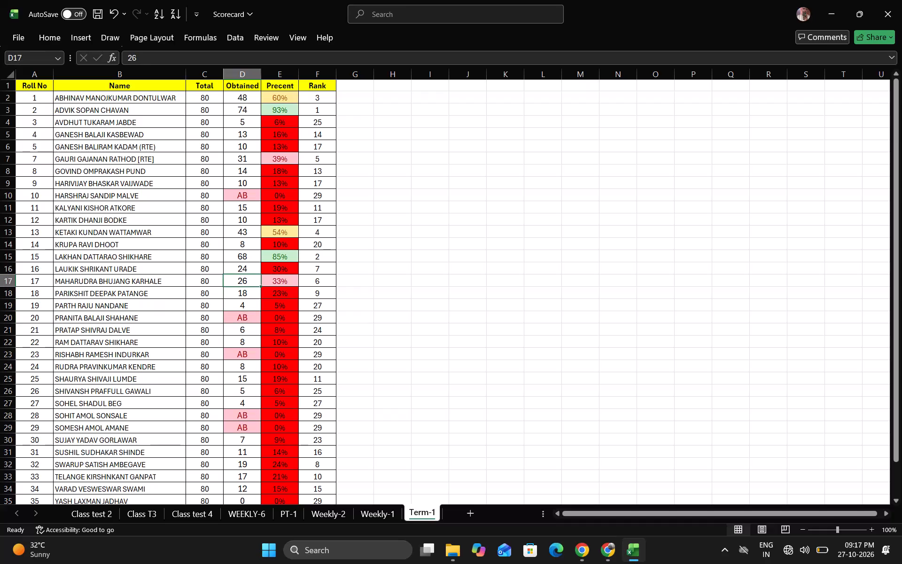
{"action": "key", "text": "Down"}
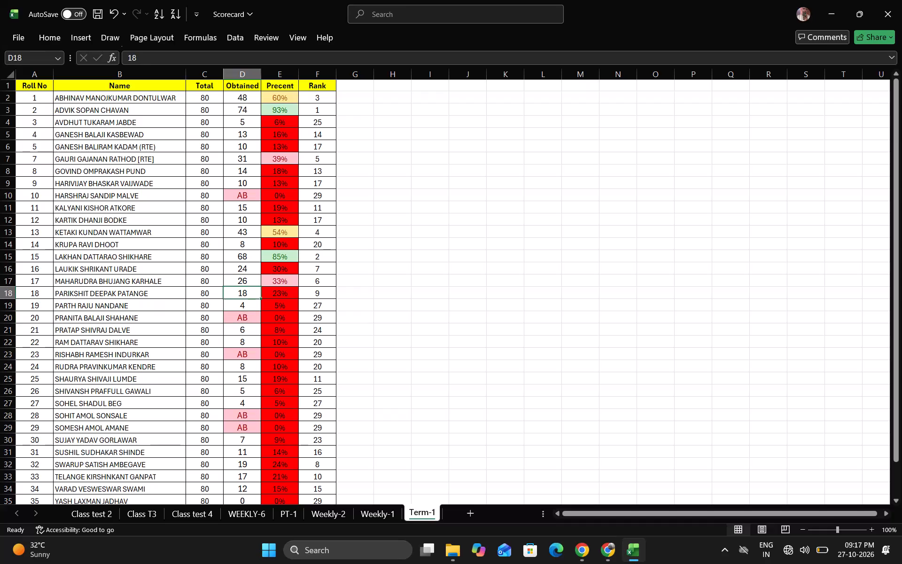
{"action": "type", "text": "26"}
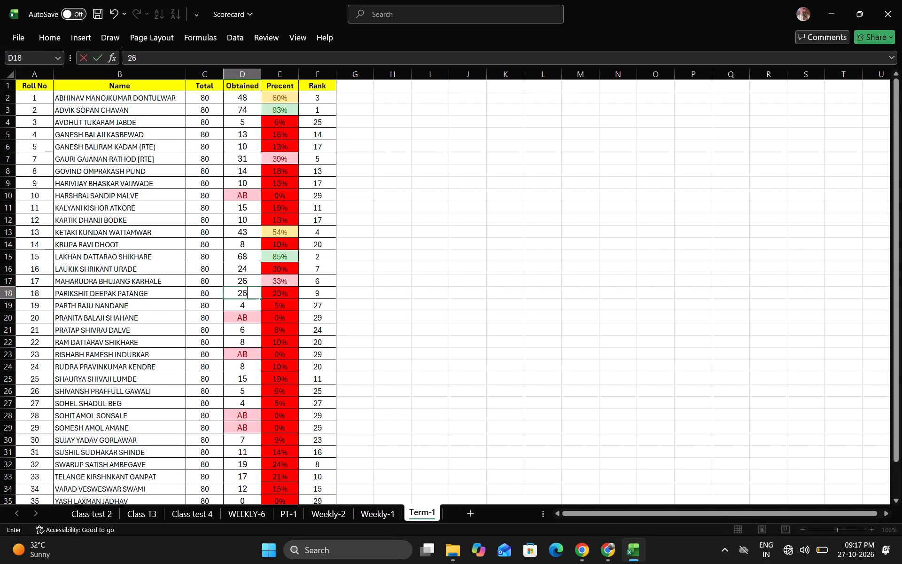
{"action": "key", "text": "Down"}
{"action": "type", "text": "18"}
{"action": "key", "text": "Down"}
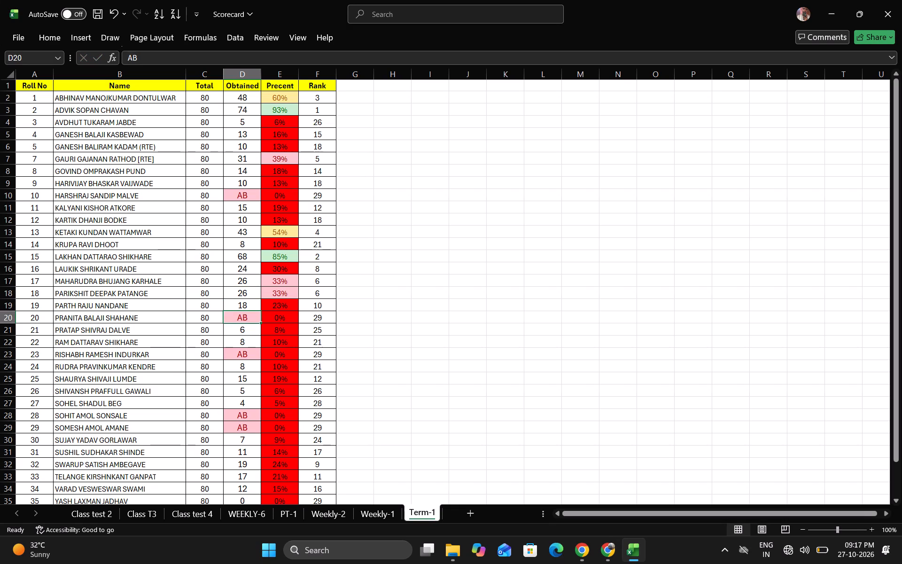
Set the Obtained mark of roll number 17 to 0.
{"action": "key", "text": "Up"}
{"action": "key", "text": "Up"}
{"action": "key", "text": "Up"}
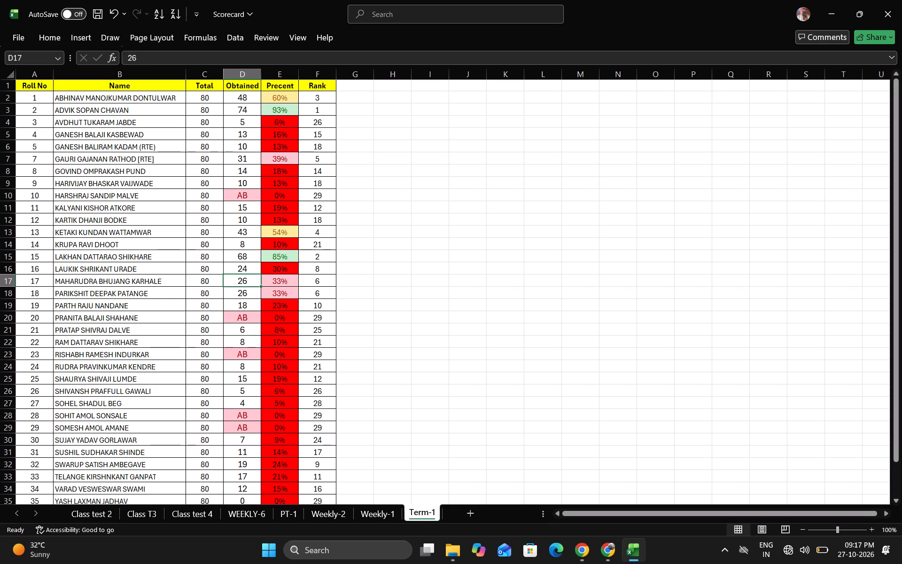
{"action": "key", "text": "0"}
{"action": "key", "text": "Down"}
Mark roll number 17 as AB in the Obtained column and set its Precent value to 0.
{"action": "key", "text": "Up"}
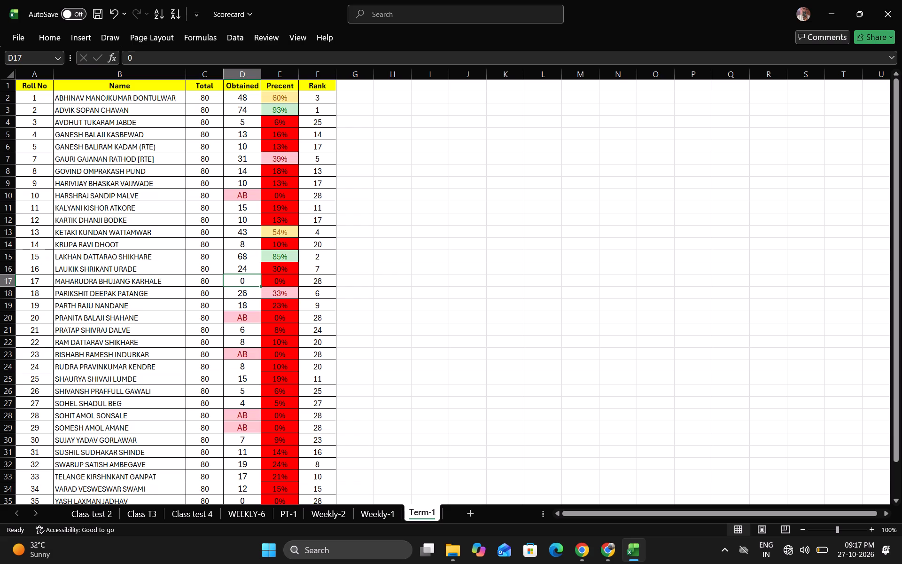
{"action": "key", "text": "Down"}
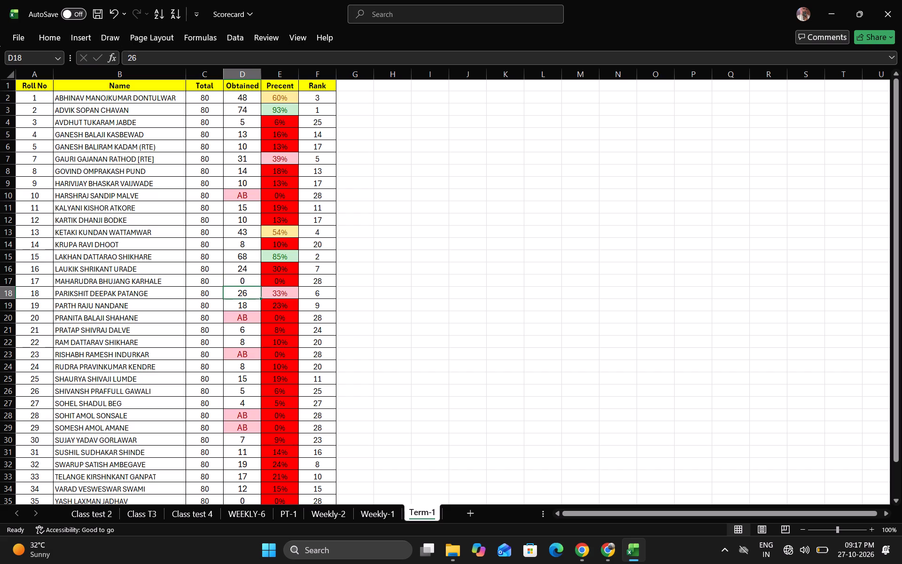
{"action": "key", "text": "Down"}
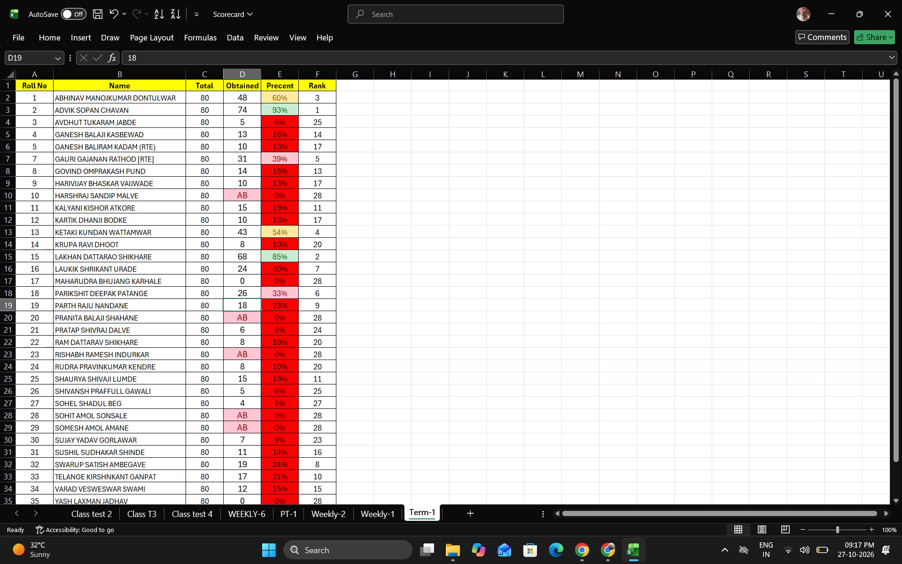
{"action": "key", "text": "Up"}
{"action": "key", "text": "Up"}
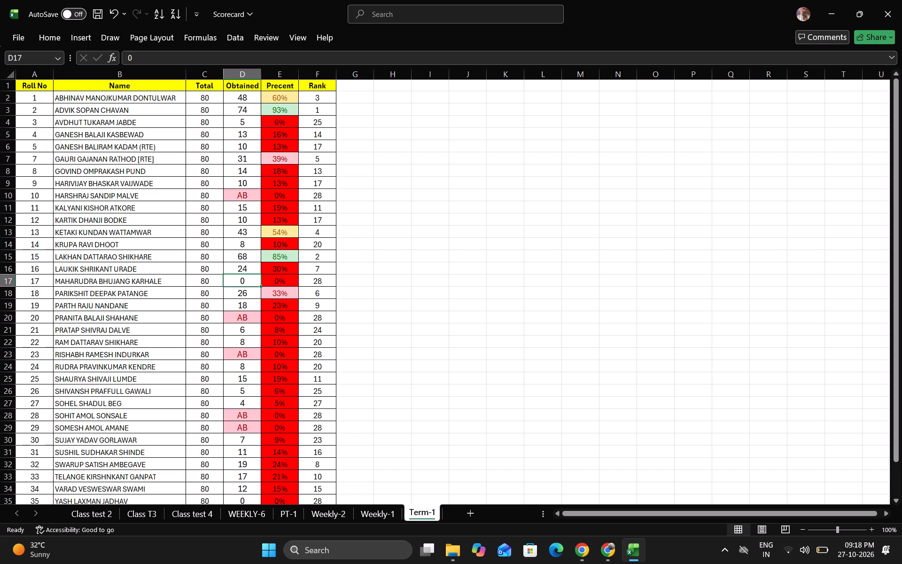
{"action": "key", "text": "a"}
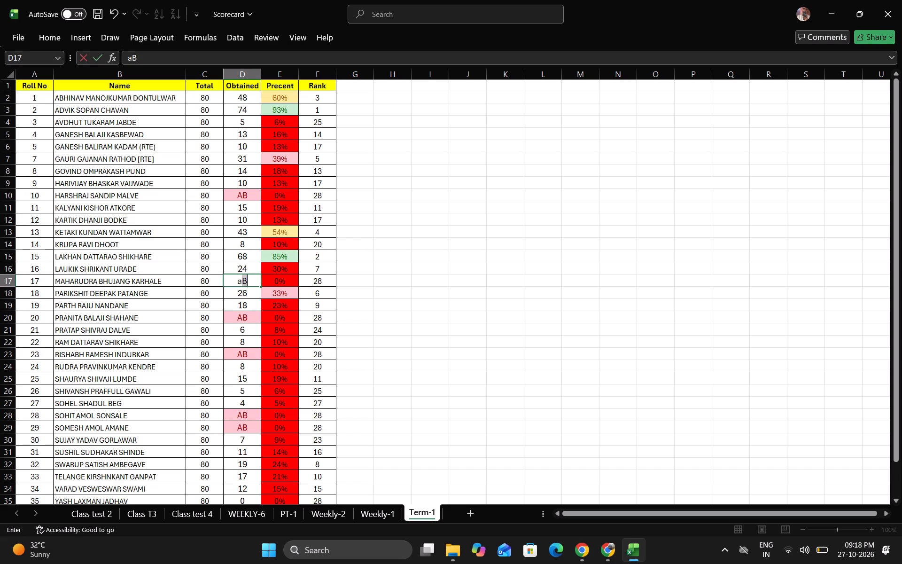
{"action": "key", "text": "Down"}
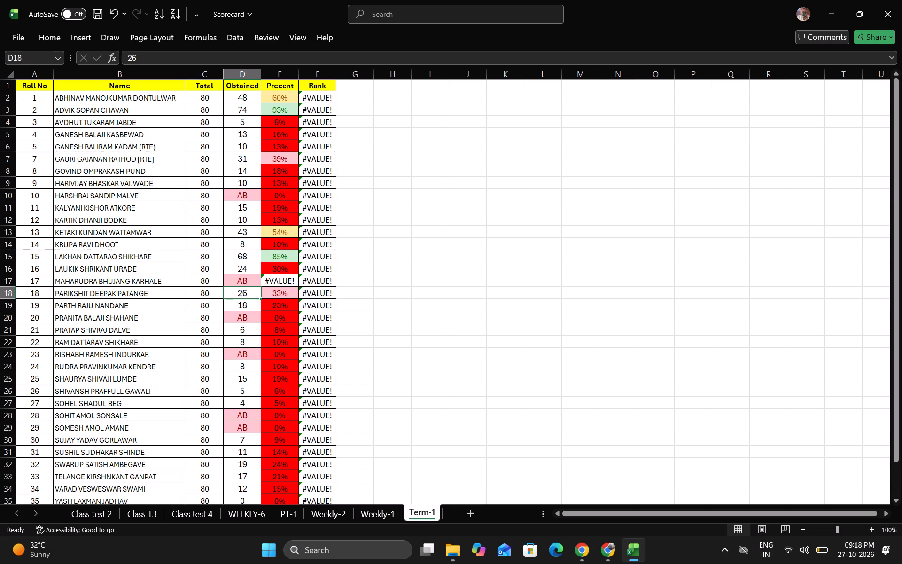
{"action": "key", "text": "Up"}
{"action": "key", "text": "Right"}
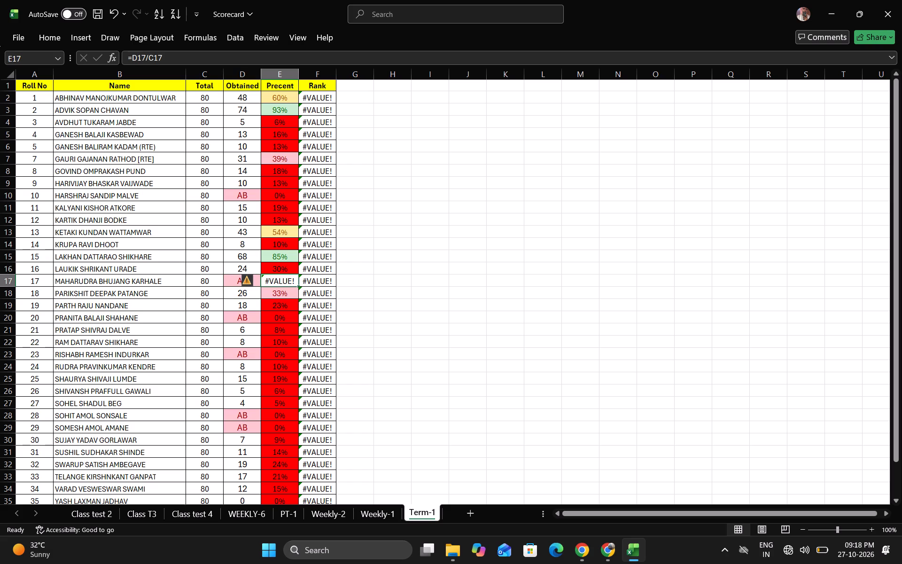
{"action": "key", "text": "0"}
{"action": "key", "text": "Down"}
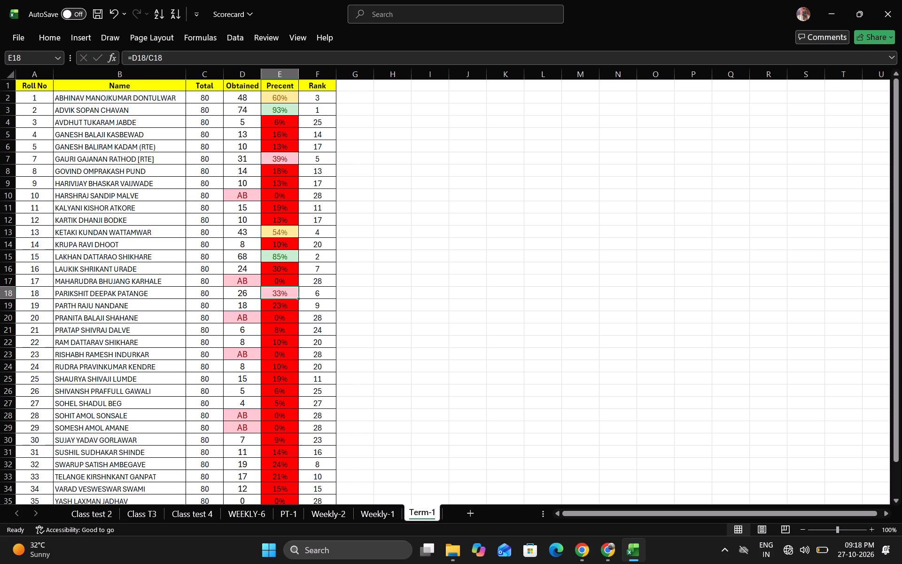
Mark roll number 19 as AB in the Obtained column and set its Precent value to 0%.
{"action": "key", "text": "Left"}
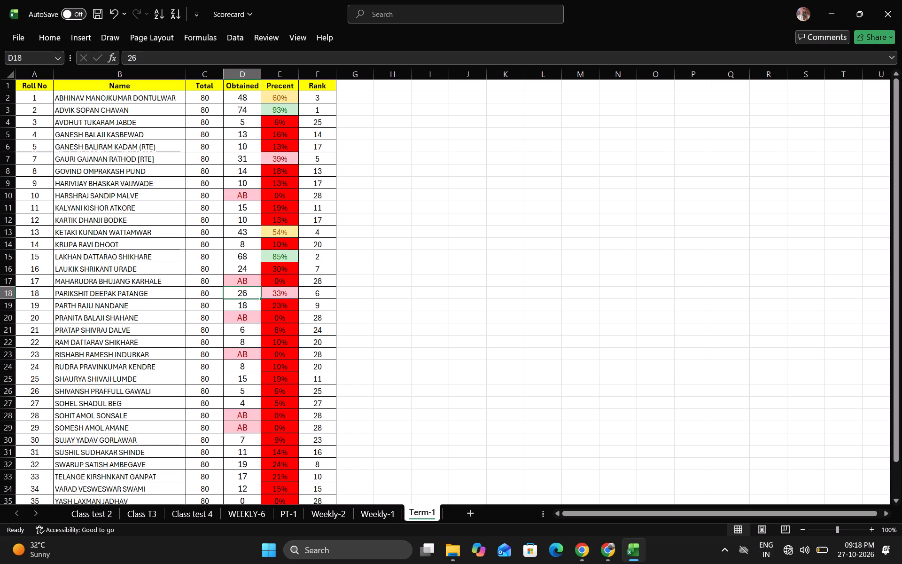
{"action": "key", "text": "Up"}
{"action": "key", "text": "Down"}
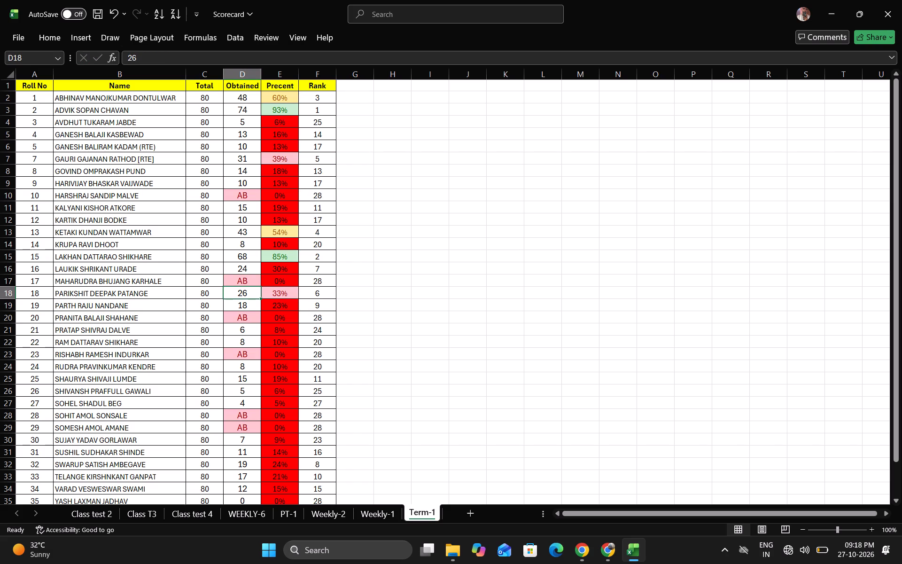
{"action": "key", "text": "Down"}
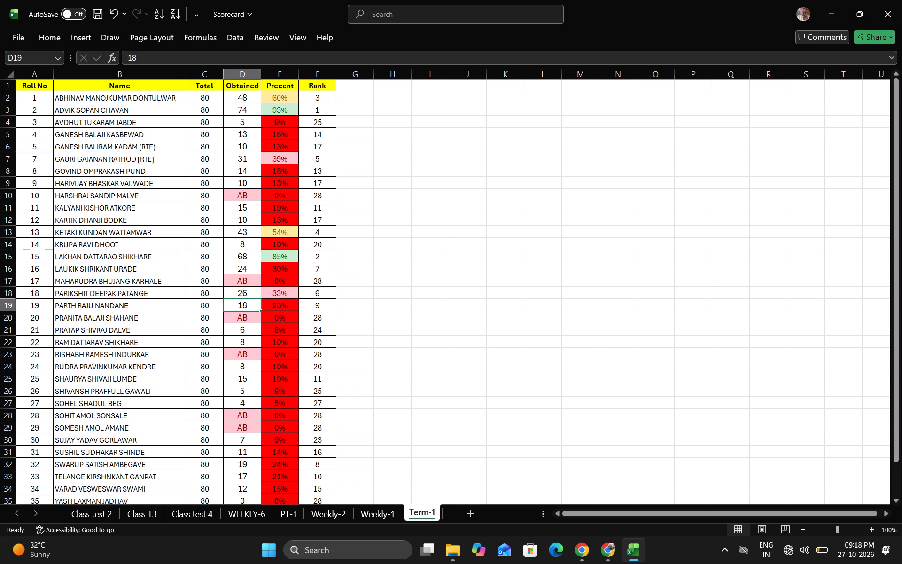
{"action": "key", "text": "a"}
{"action": "key", "text": "Down"}
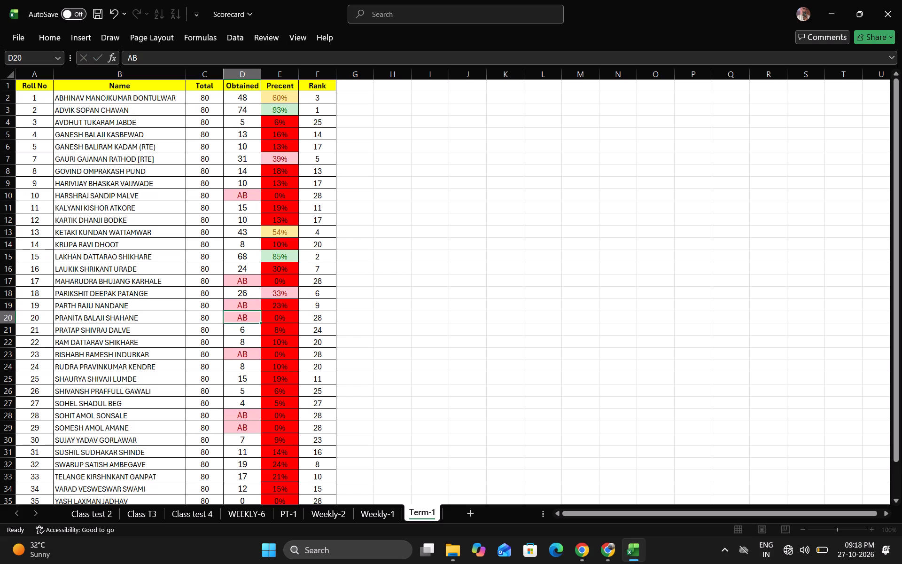
{"action": "key", "text": "Up"}
{"action": "key", "text": "Right"}
{"action": "key", "text": "0"}
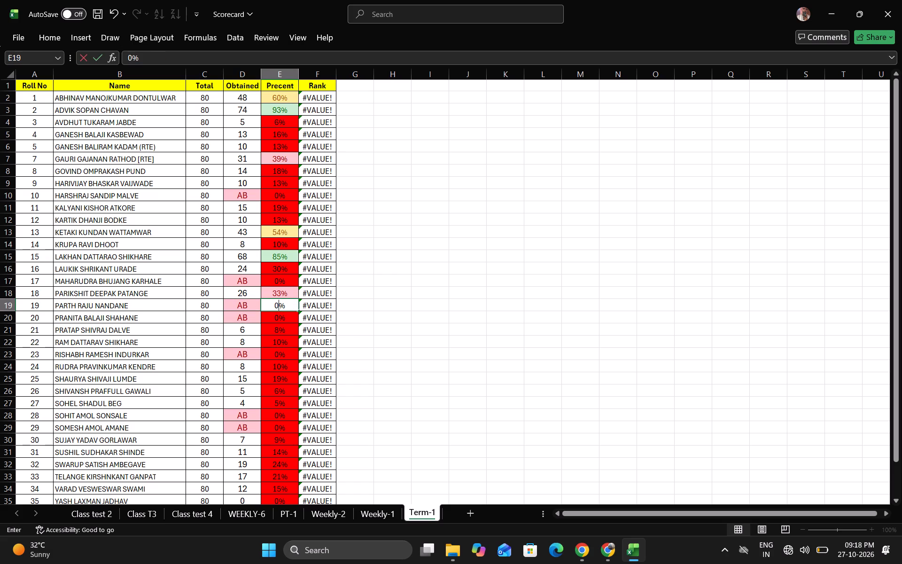
{"action": "key", "text": "Down"}
Enter the Obtained marks 18, 32 and 6 for roll numbers 20, 22 and 23.
{"action": "key", "text": "Up"}
{"action": "key", "text": "Left"}
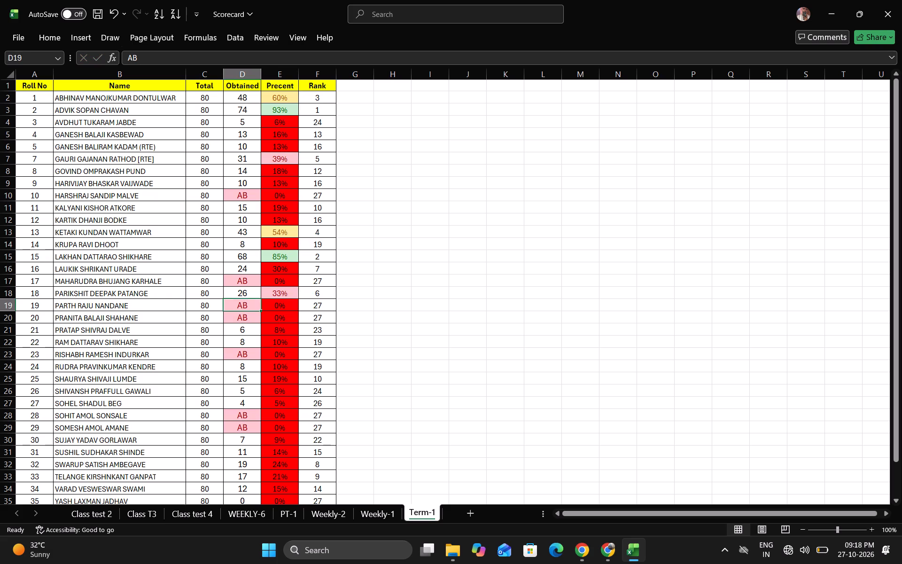
{"action": "key", "text": "Down"}
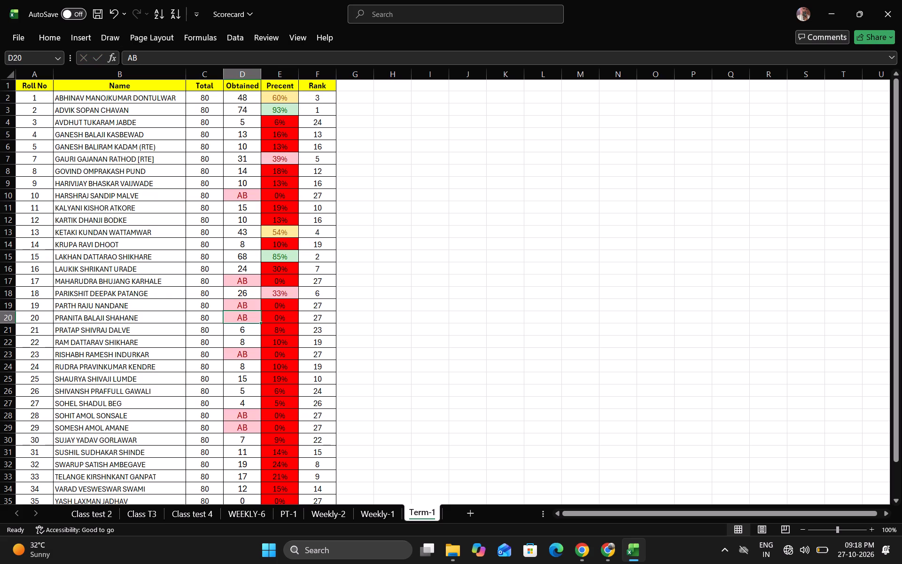
{"action": "type", "text": "18"}
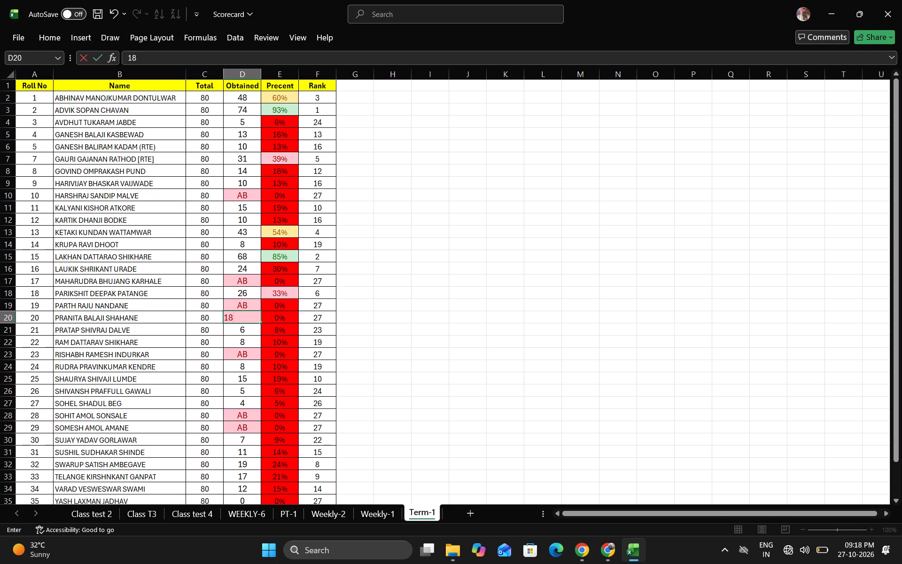
{"action": "key", "text": "Down"}
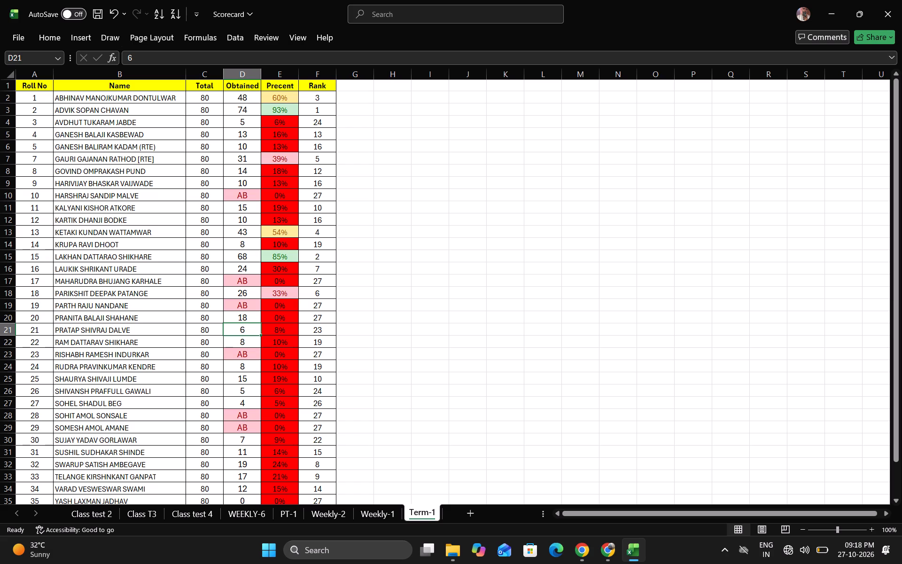
{"action": "key", "text": "Down"}
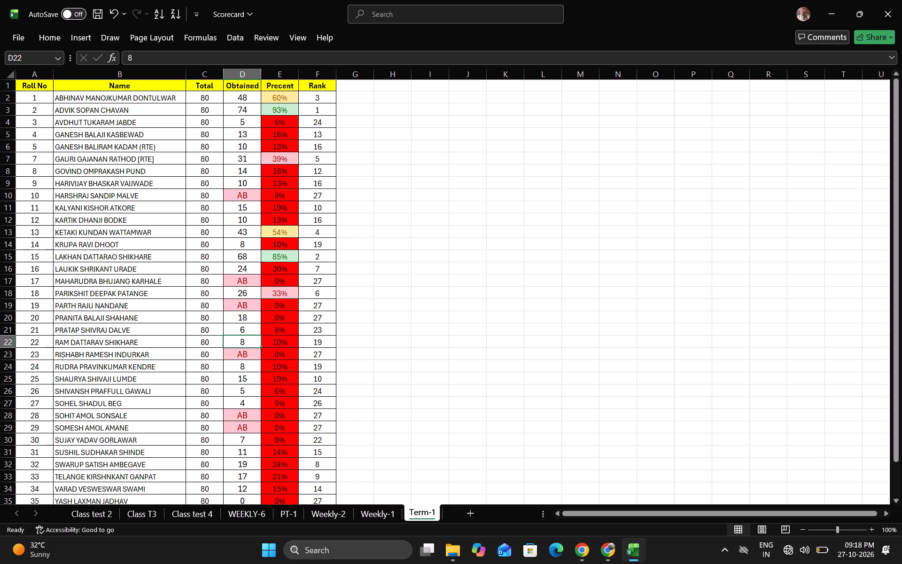
{"action": "key", "text": "3"}
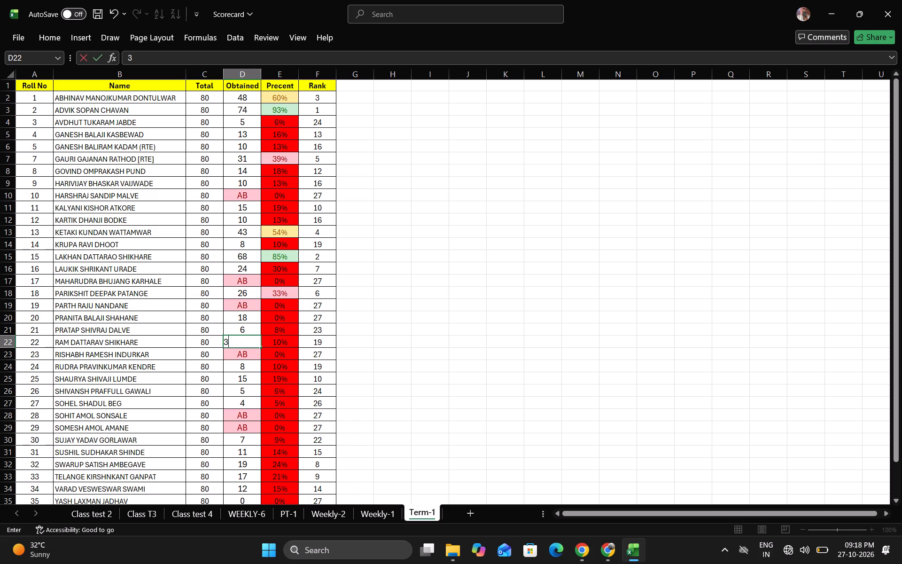
{"action": "key", "text": "2"}
{"action": "key", "text": "Down"}
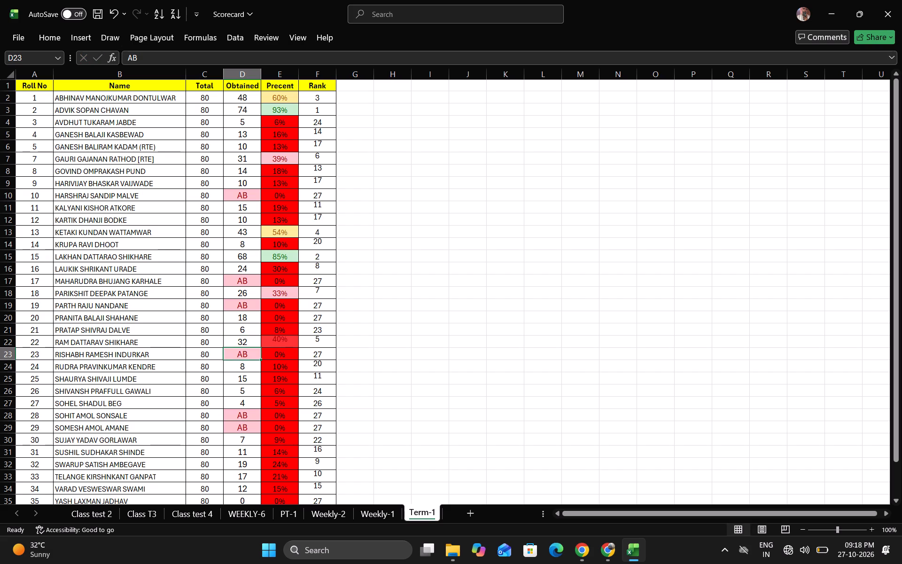
{"action": "key", "text": "6"}
{"action": "key", "text": "Down"}
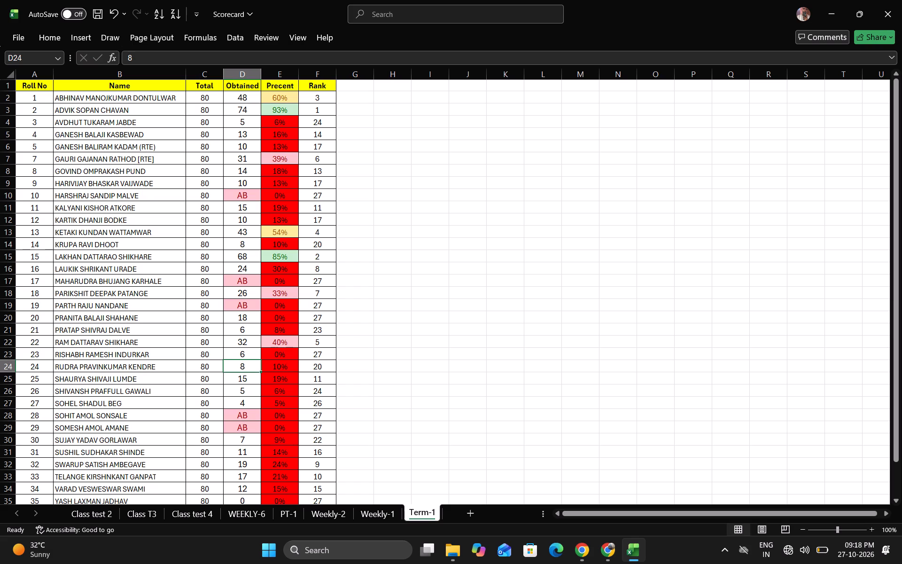
Fill the Precent formula from roll number 22 down to roll number 23.
{"action": "key", "text": "Up"}
{"action": "key", "text": "Up"}
{"action": "key", "text": "Right"}
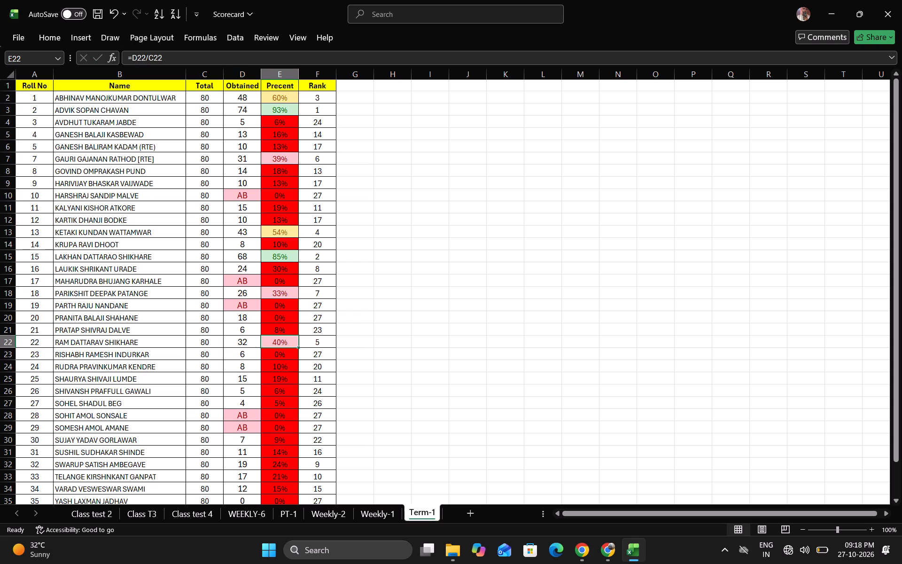
{"action": "left_click_drag", "start_coordinate": [297, 345], "coordinate": [297, 353]}
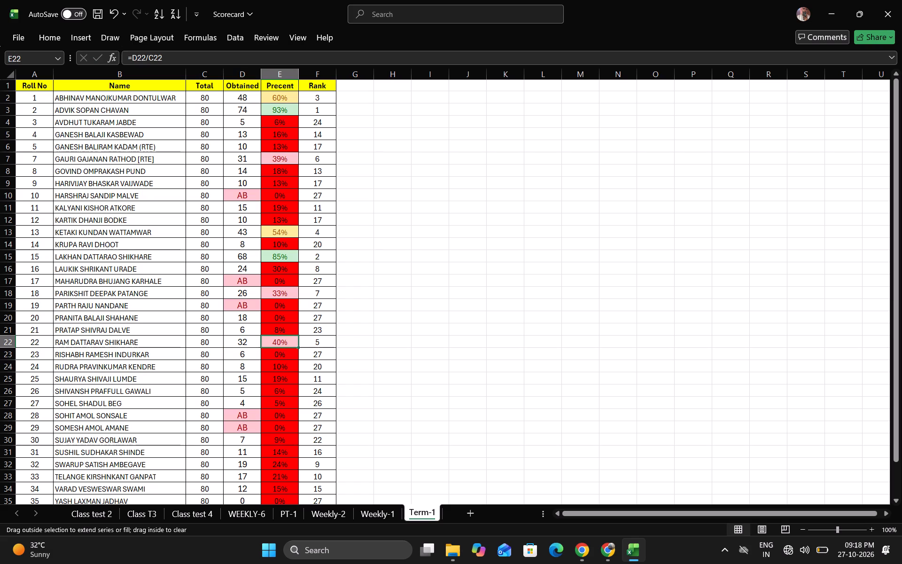
{"action": "left_click_drag", "start_coordinate": [297, 353], "coordinate": [297, 356]}
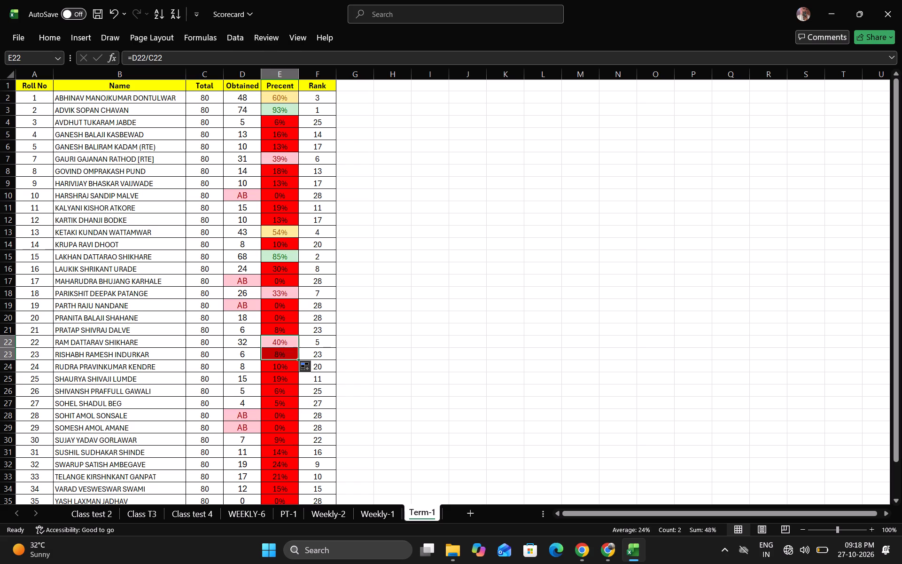
Enter the Obtained marks 45 and 64 for roll numbers 24 and 25.
{"action": "left_click", "coordinate": [249, 354]}
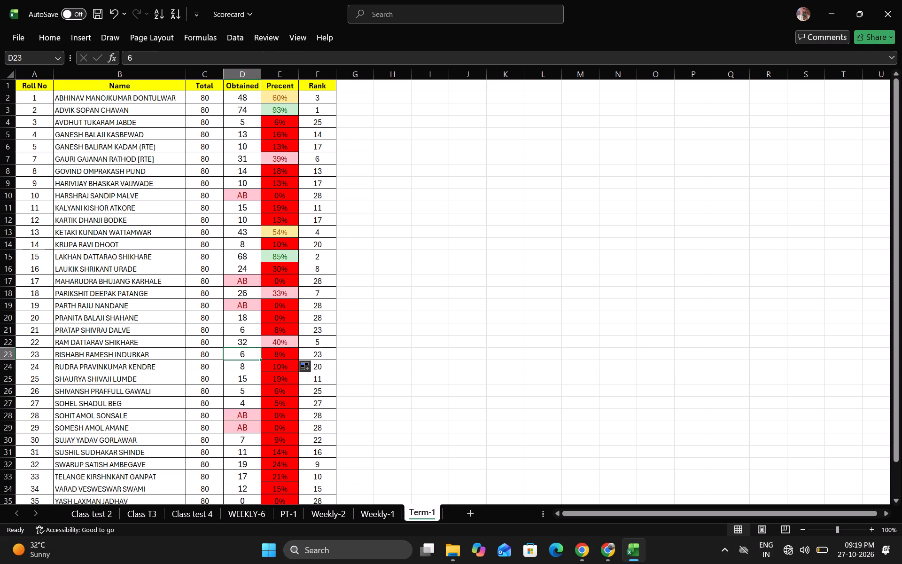
{"action": "key", "text": "Down"}
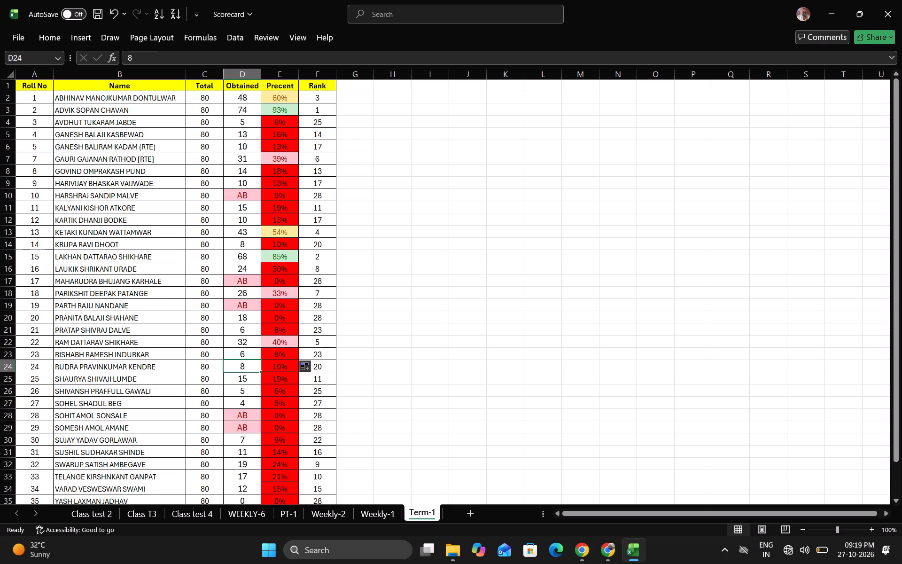
{"action": "type", "text": "45"}
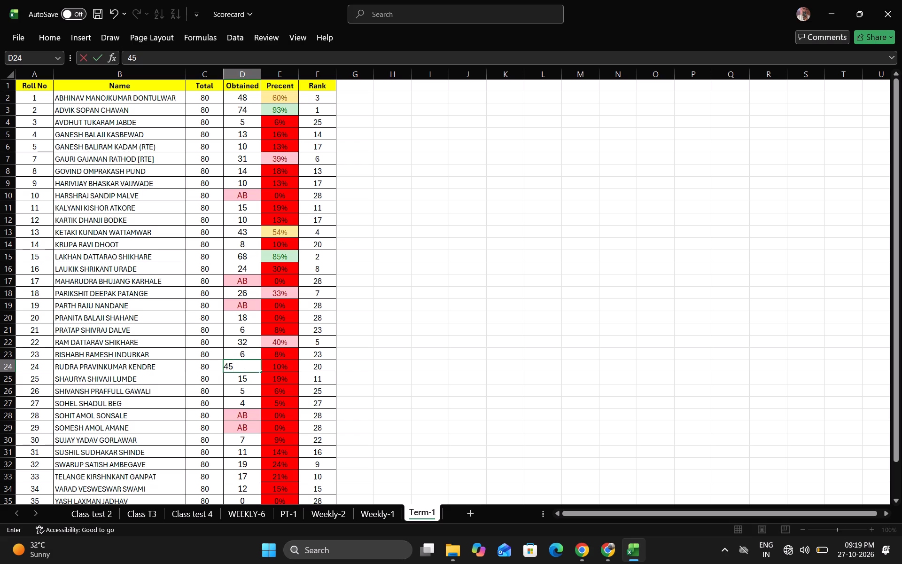
{"action": "key", "text": "Down"}
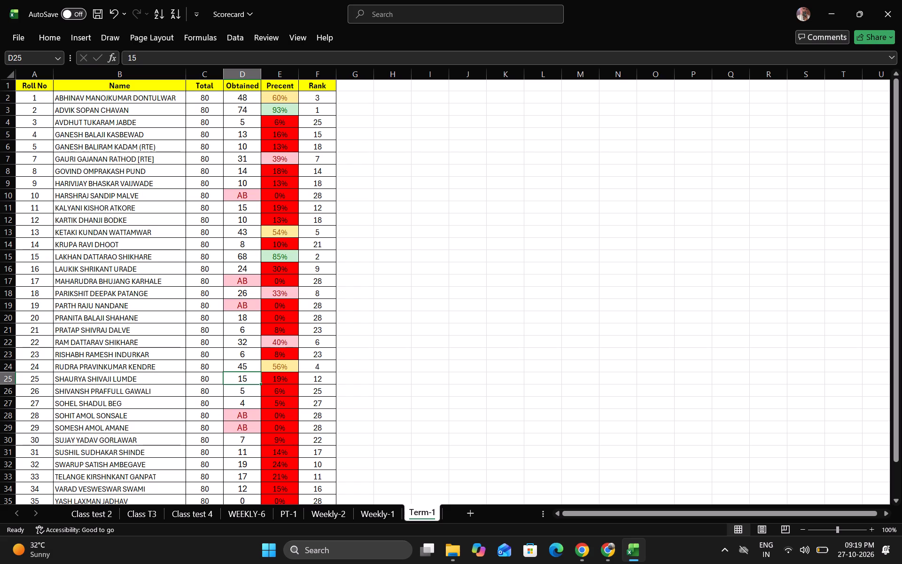
{"action": "type", "text": "63"}
{"action": "key", "text": "Down"}
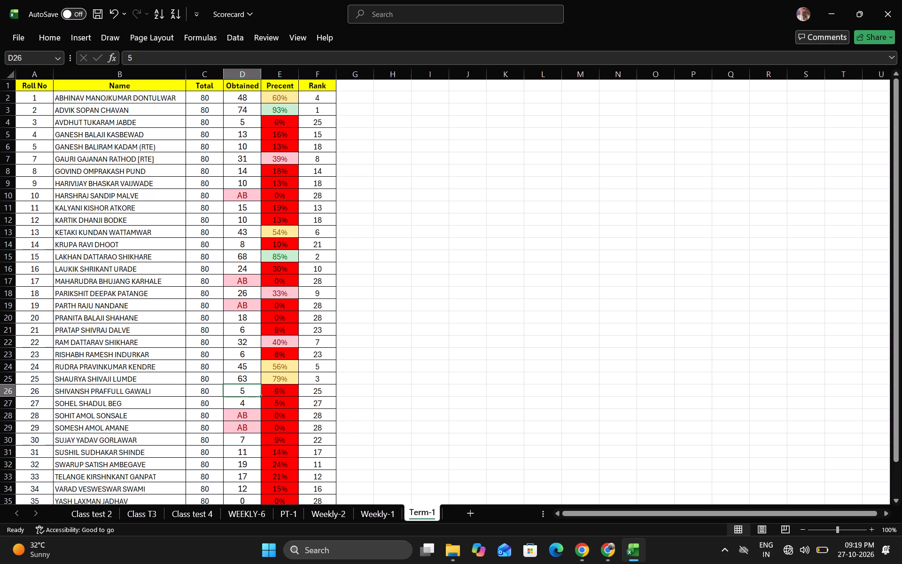
{"action": "key", "text": "Up"}
{"action": "type", "text": "64"}
{"action": "key", "text": "Down"}
{"action": "key", "text": "Up"}
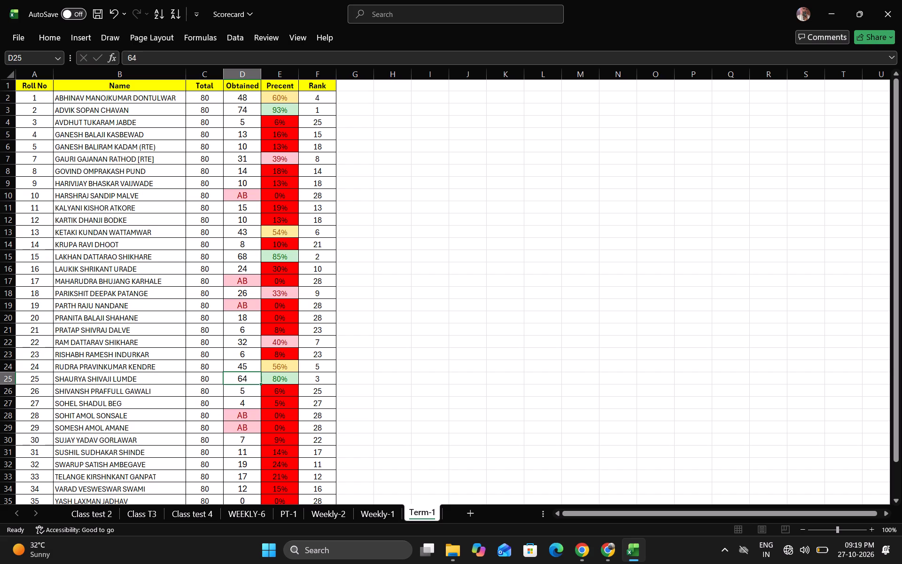
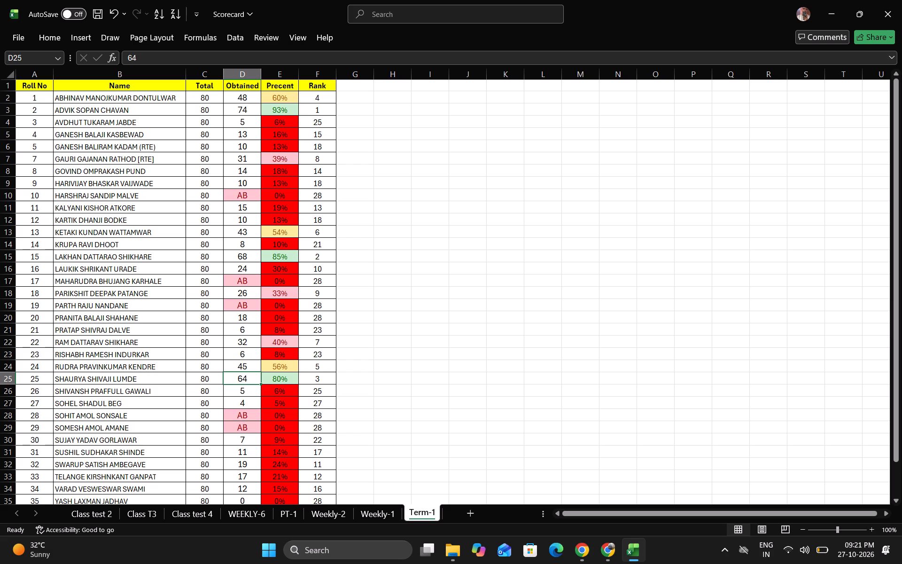
Select the Obtained cell for roll number 26.
{"action": "key", "text": "Down"}
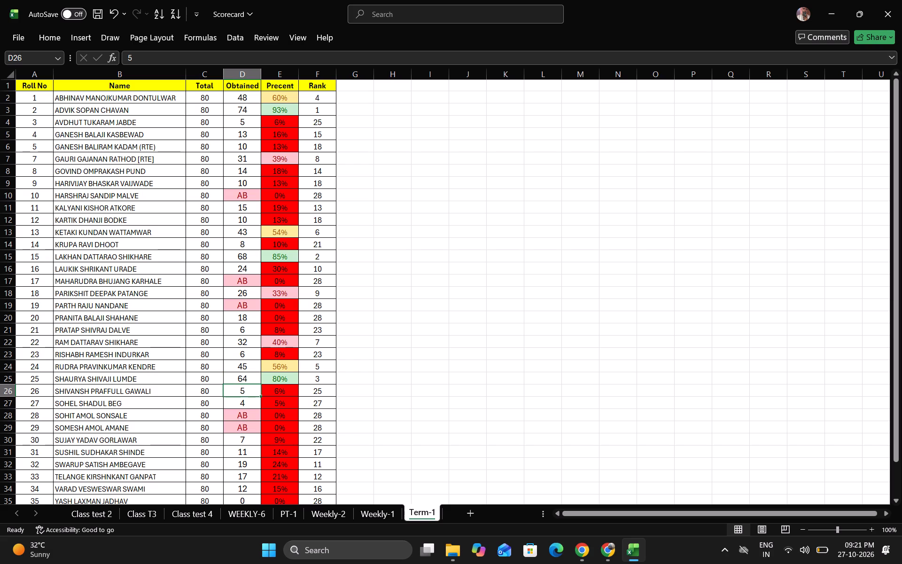
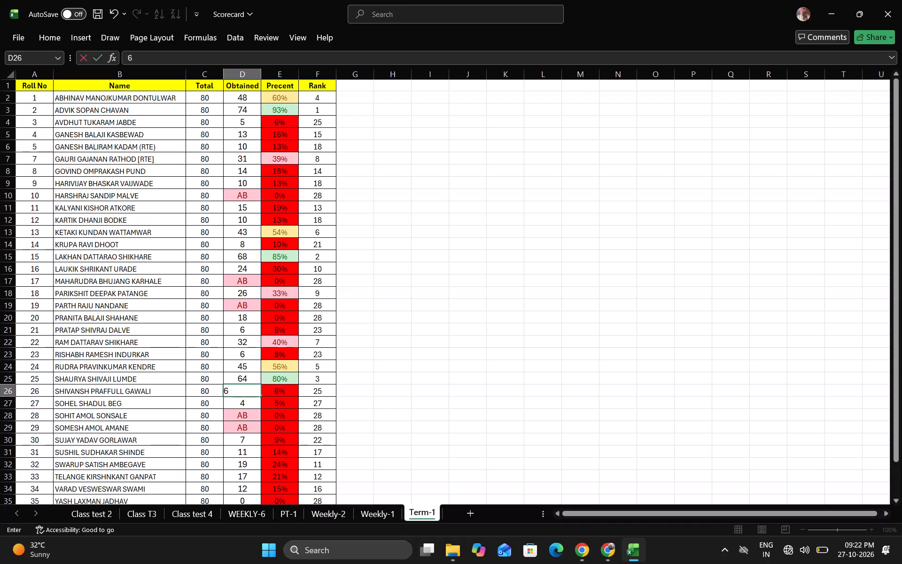
Enter the Obtained marks 6, 13, 17, 43, 37 and 63 for roll numbers 26 to 31 respectively.
{"action": "key", "text": "Down"}
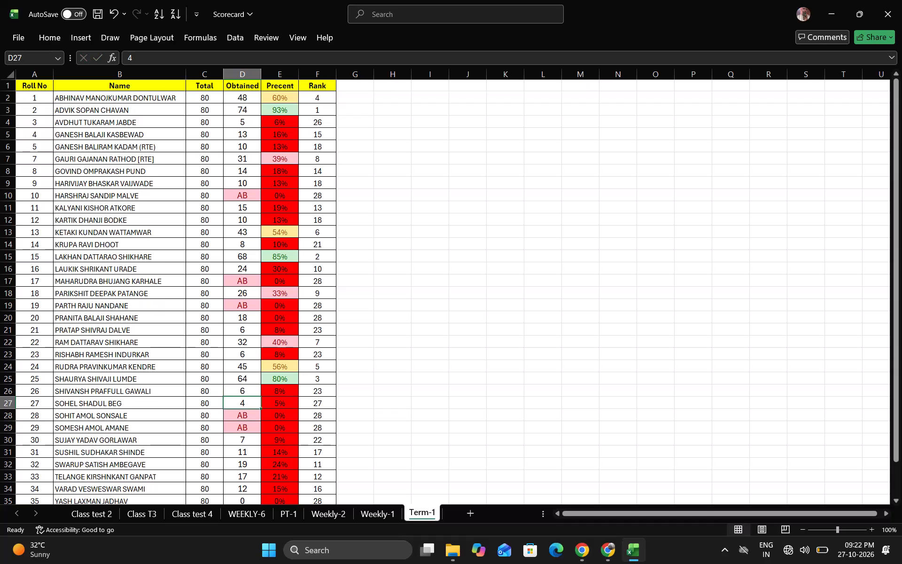
{"action": "type", "text": "13"}
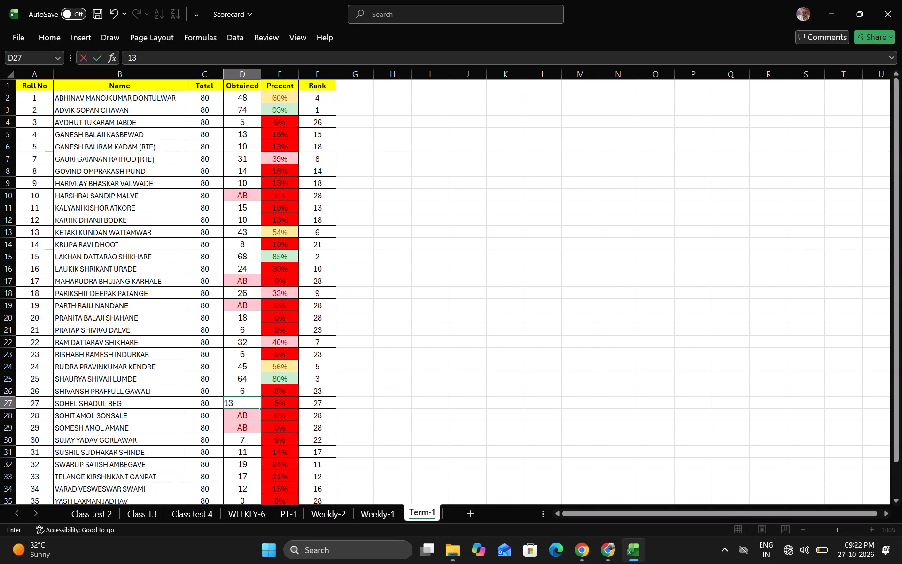
{"action": "key", "text": "Down"}
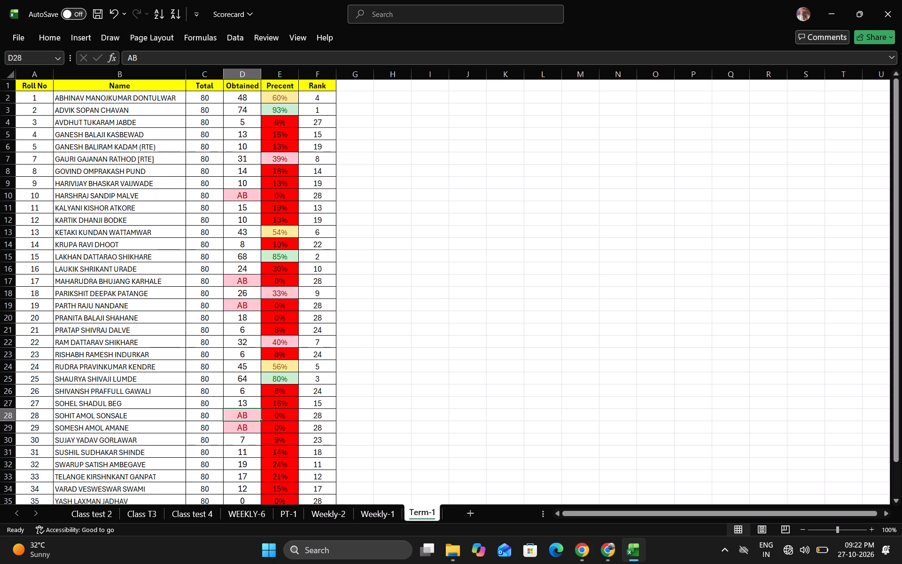
{"action": "type", "text": "17"}
{"action": "key", "text": "Down"}
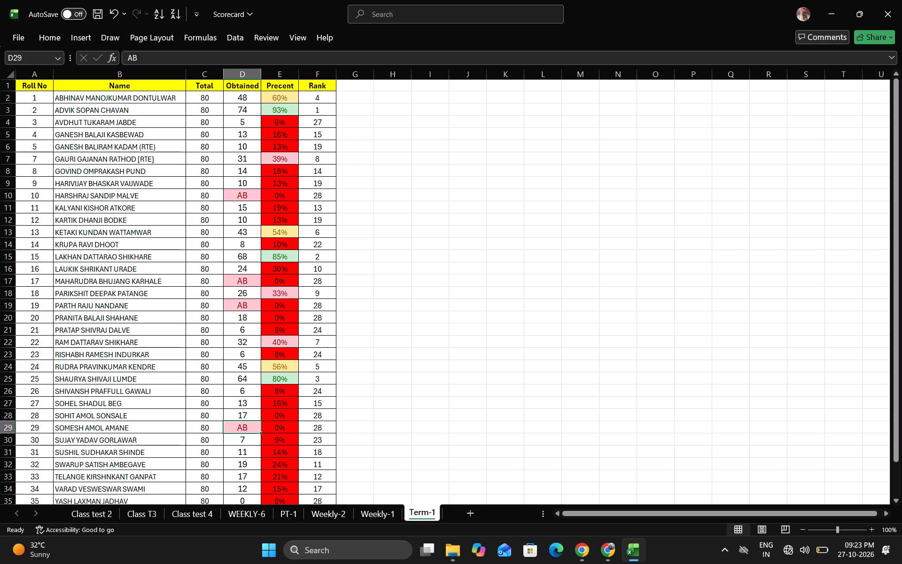
{"action": "type", "text": "43"}
{"action": "key", "text": "Down"}
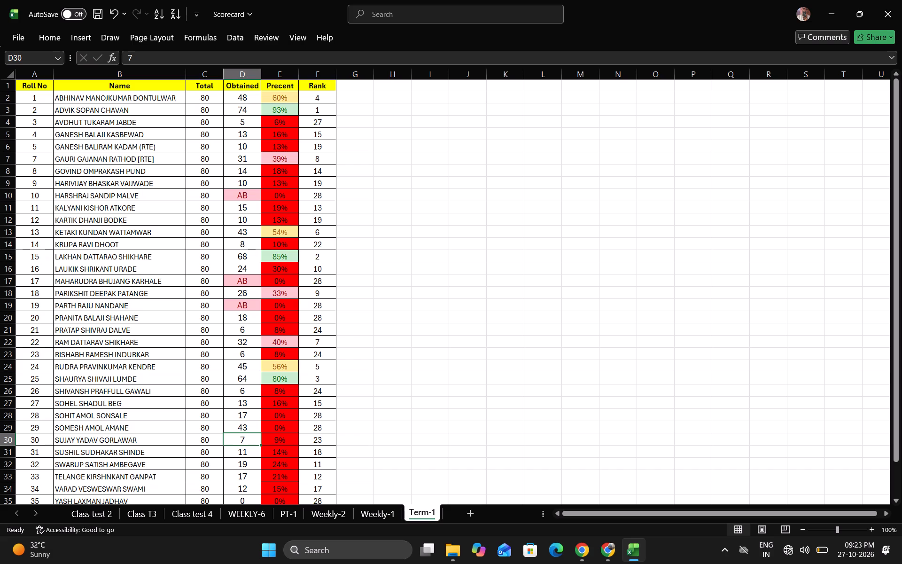
{"action": "type", "text": "37"}
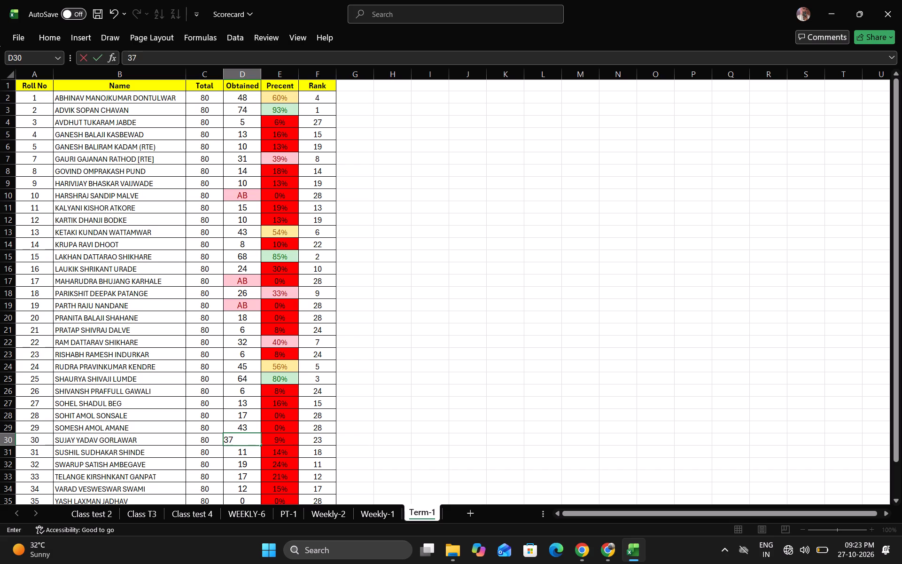
{"action": "key", "text": "Down"}
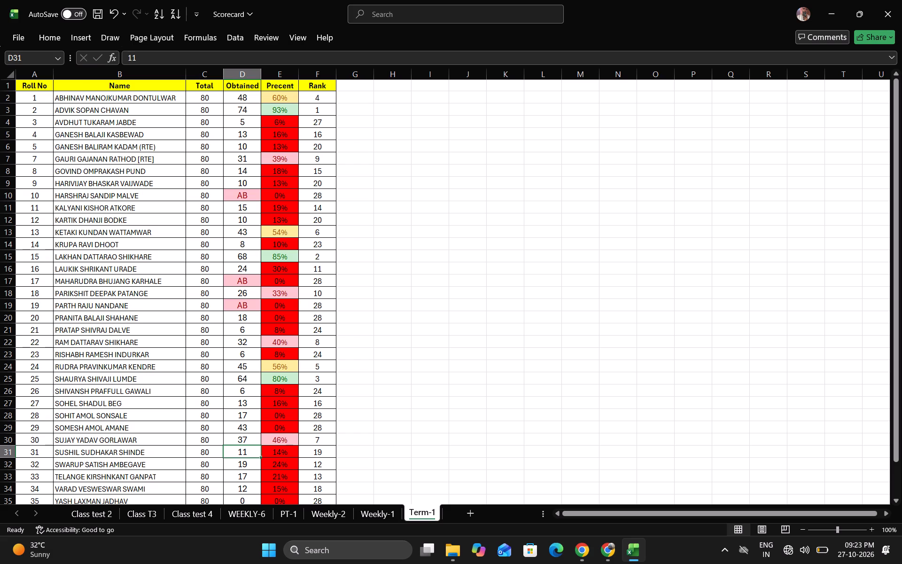
{"action": "type", "text": "63"}
{"action": "key", "text": "Down"}
{"action": "key", "text": "Up"}
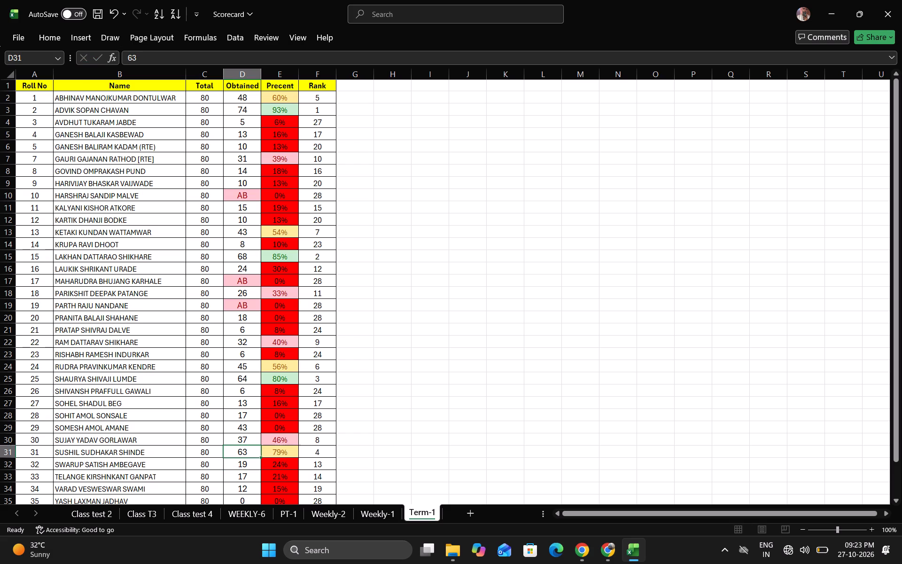
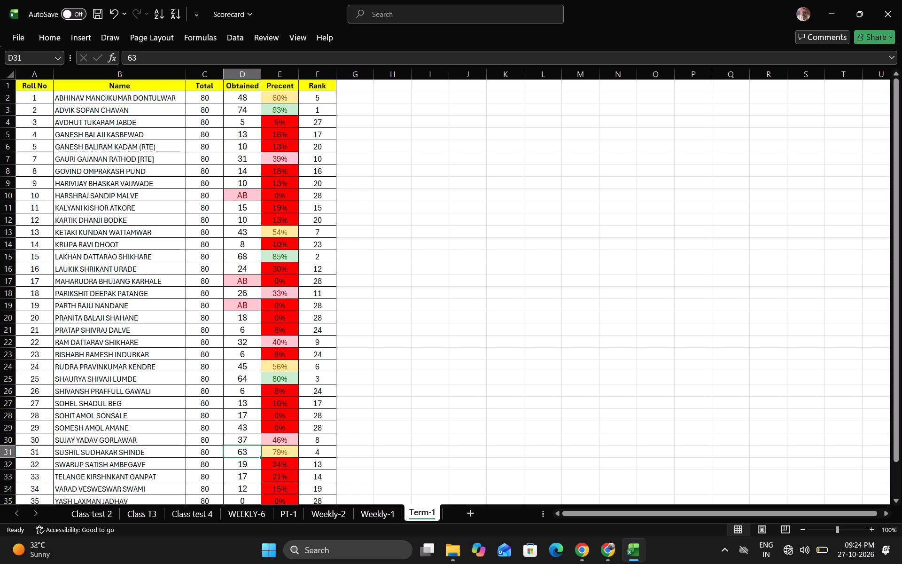
Enter the Obtained marks 64, 69, 55 and 36 for roll numbers 31 to 34, and AB for roll number 35.
{"action": "type", "text": "64"}
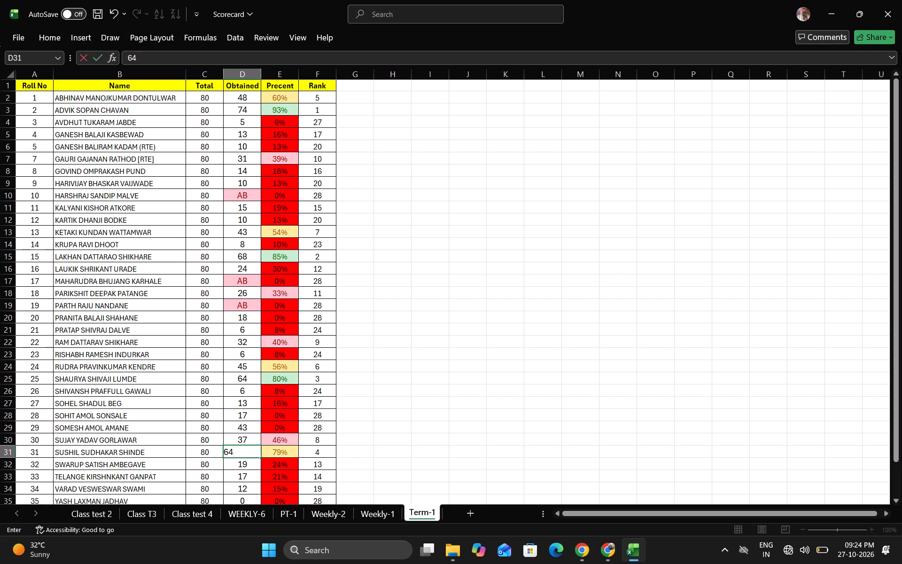
{"action": "key", "text": "Down"}
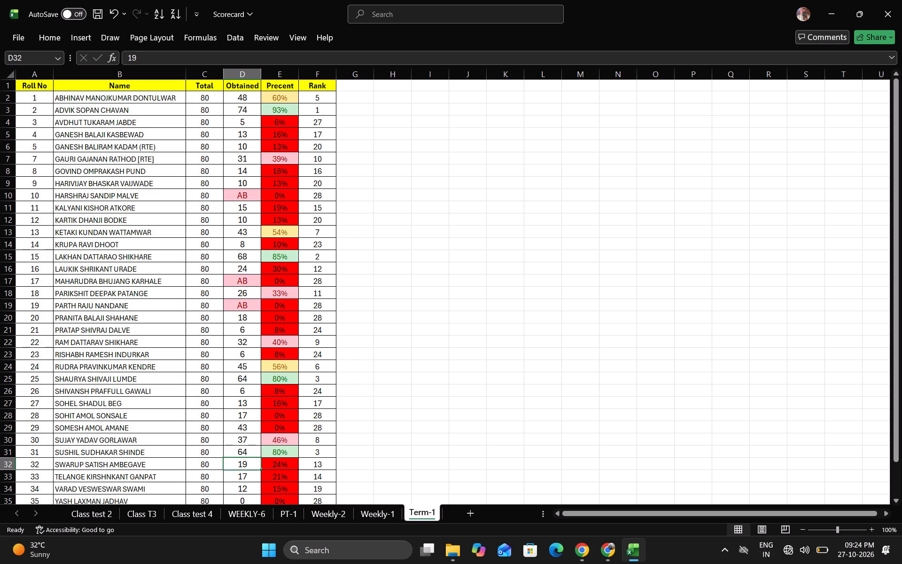
{"action": "type", "text": "69"}
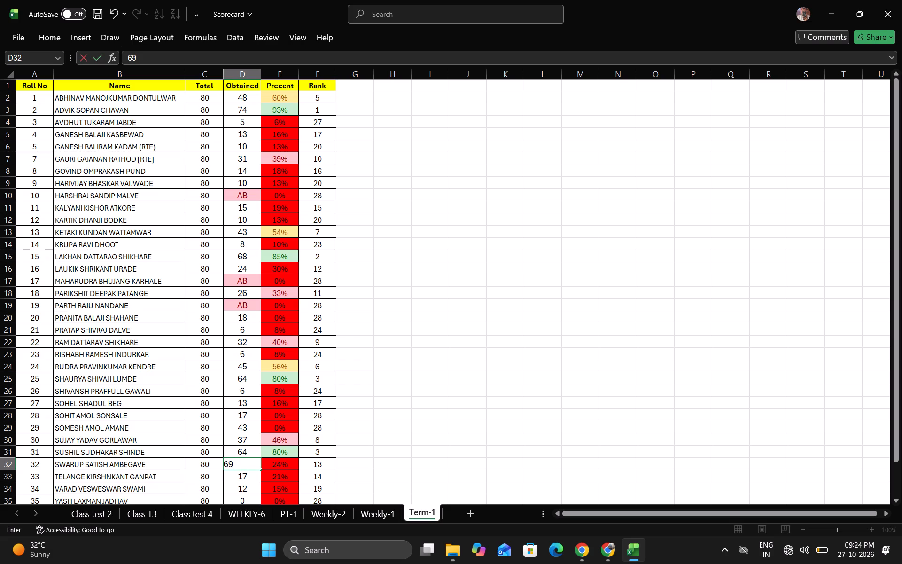
{"action": "key", "text": "Down"}
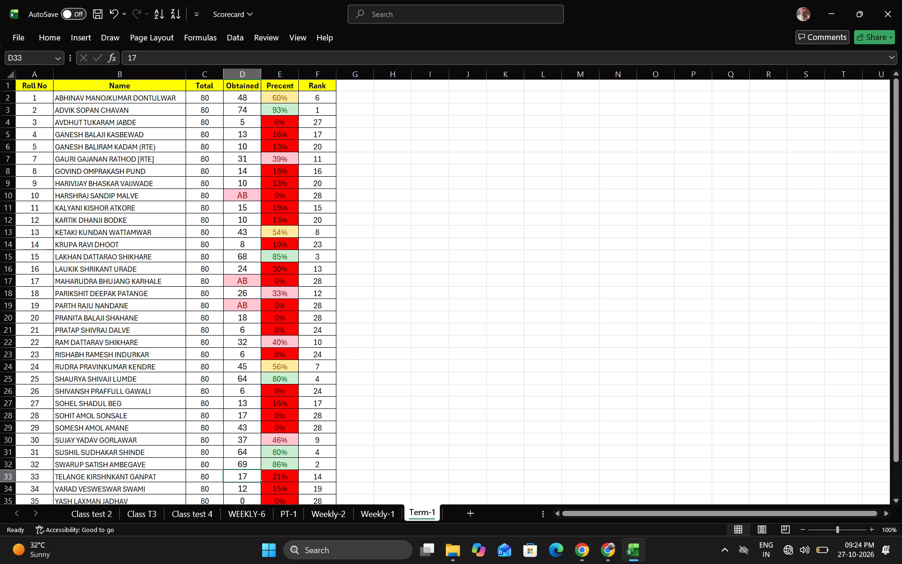
{"action": "type", "text": "55"}
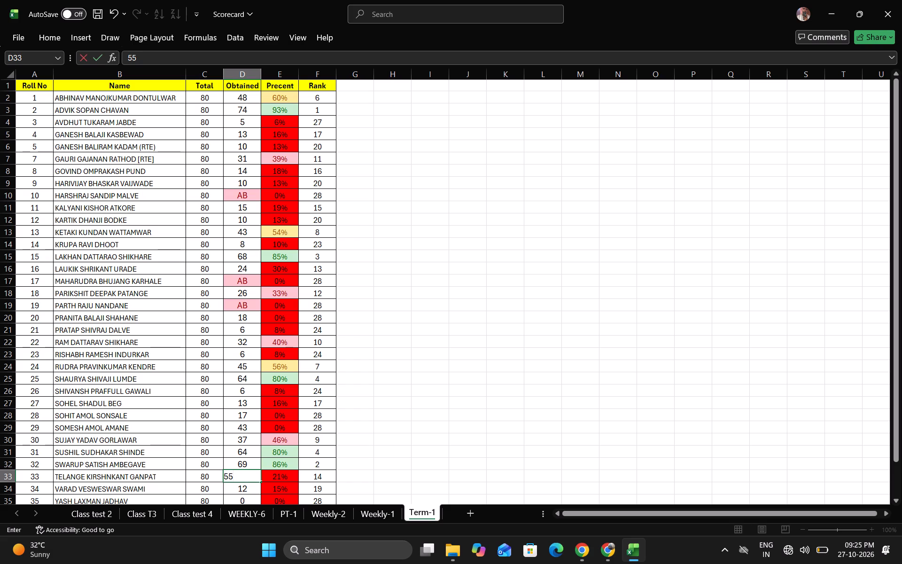
{"action": "key", "text": "Down"}
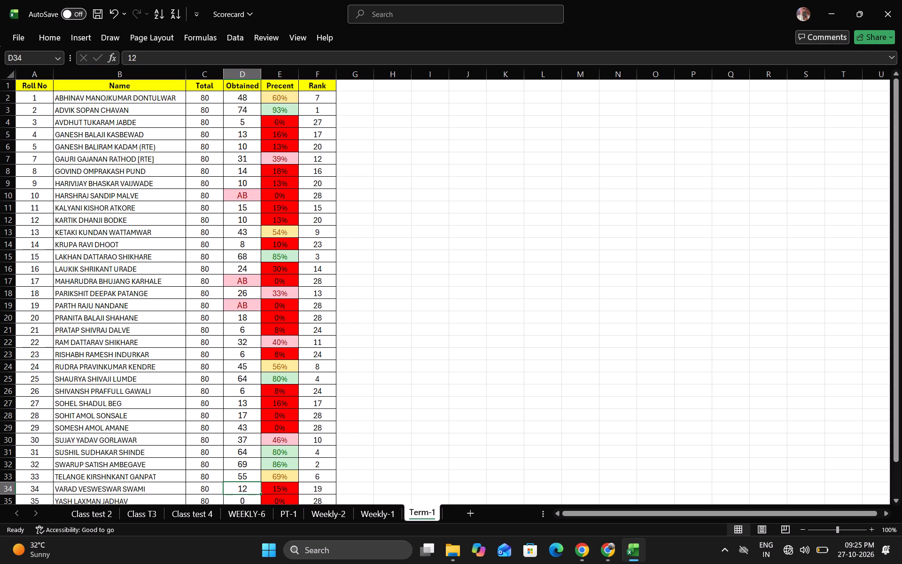
{"action": "key", "text": "3"}
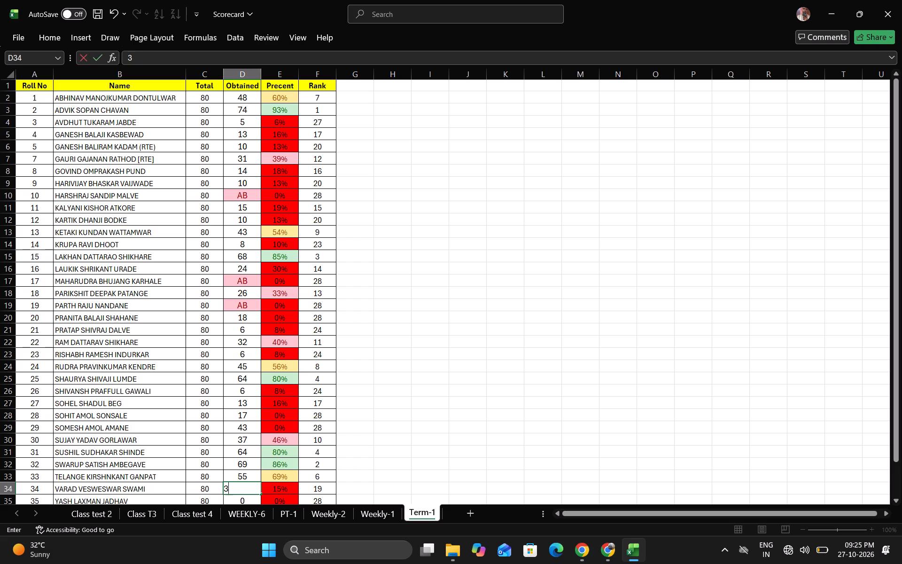
{"action": "key", "text": "6"}
{"action": "key", "text": "Down"}
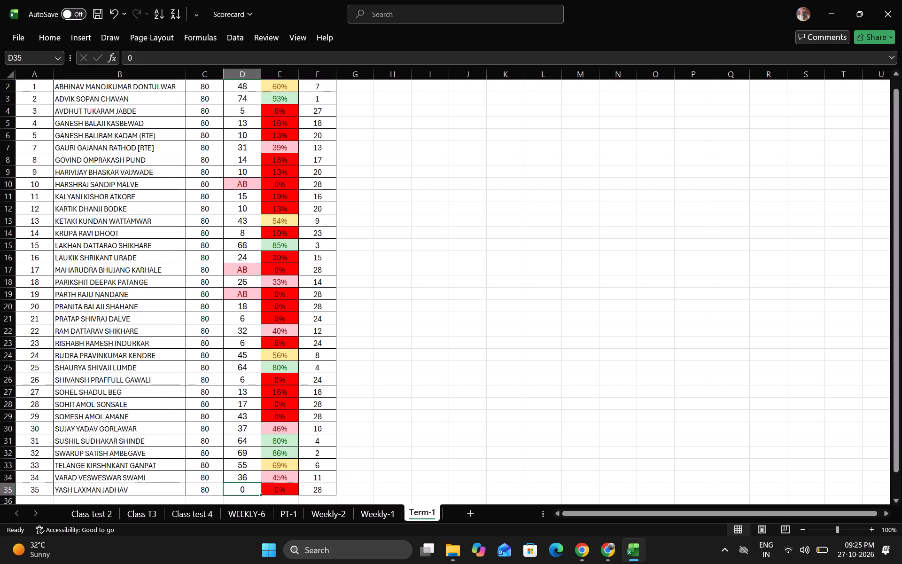
{"action": "type", "text": "Ab"}
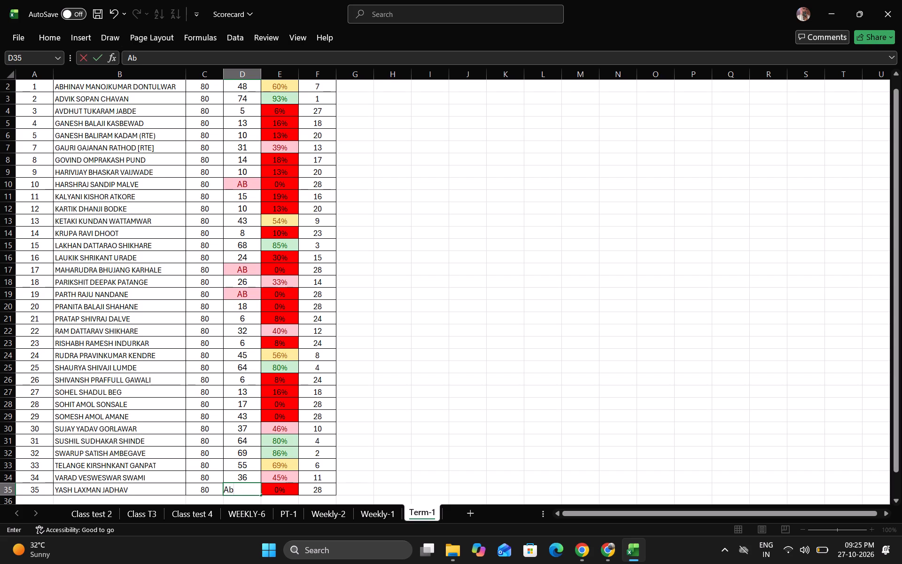
{"action": "key", "text": "Up"}
{"action": "key", "text": "Down"}
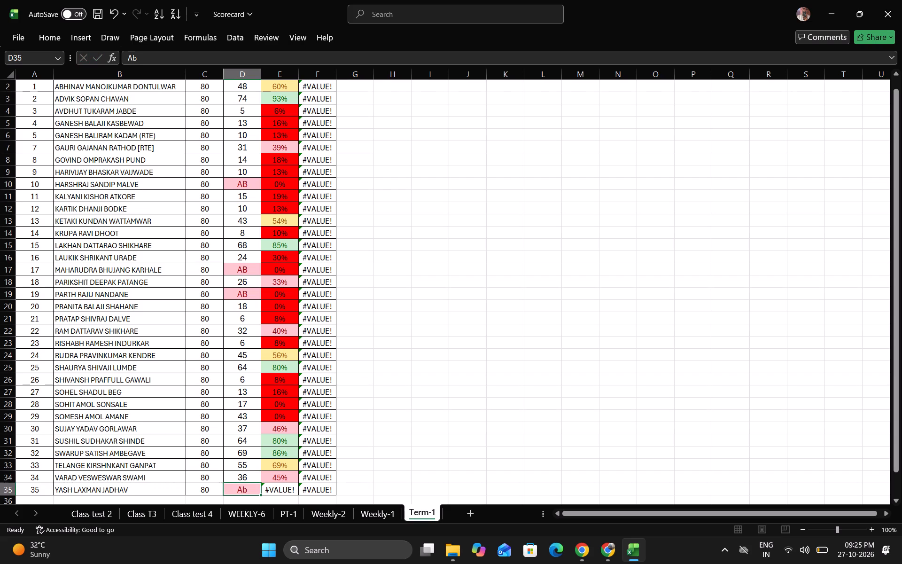
{"action": "type", "text": "AB"}
{"action": "key", "text": "Down"}
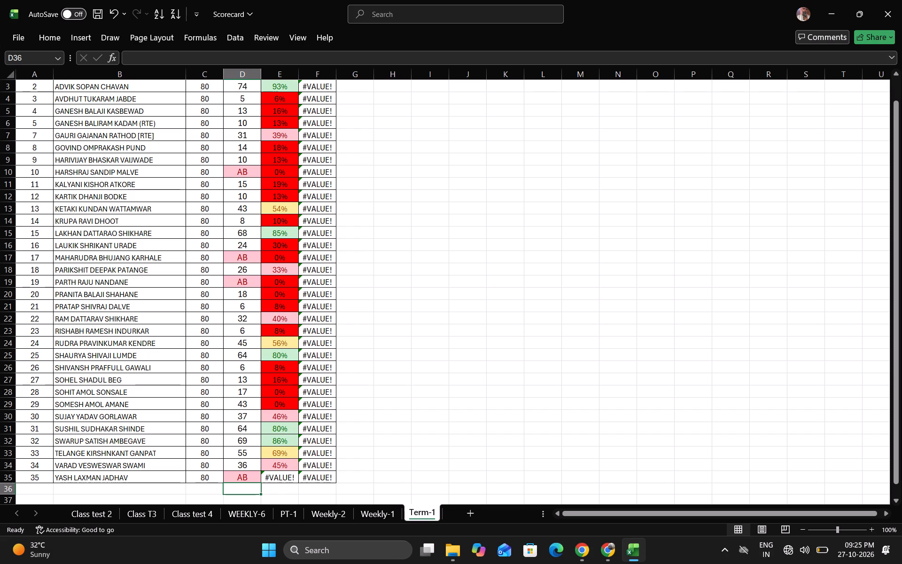
Fill the =D2/C2 formula from the first student down the whole Precent column.
{"action": "scroll", "coordinate": [302, 251], "scroll_direction": "up", "scroll_amount": 3}
{"action": "left_click", "coordinate": [279, 99]}
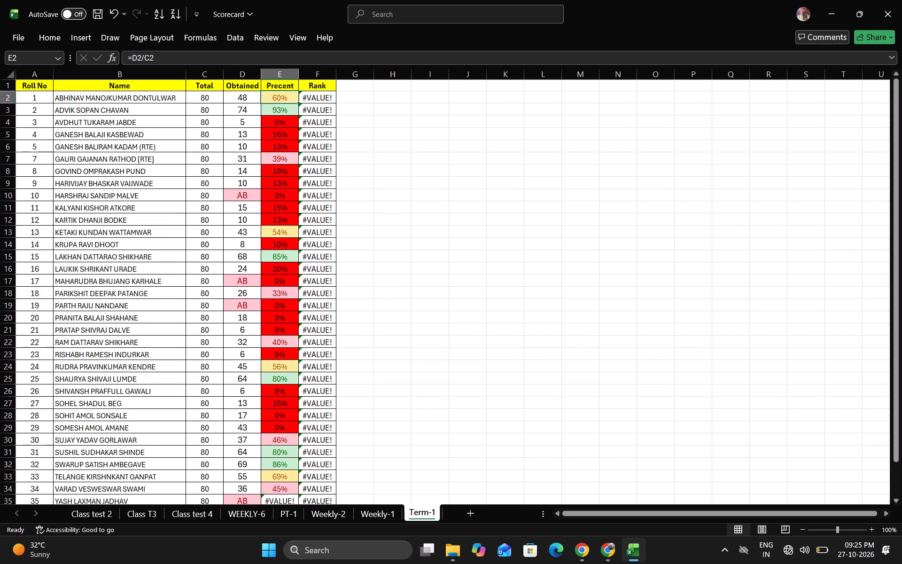
{"action": "double_click", "coordinate": [297, 102]}
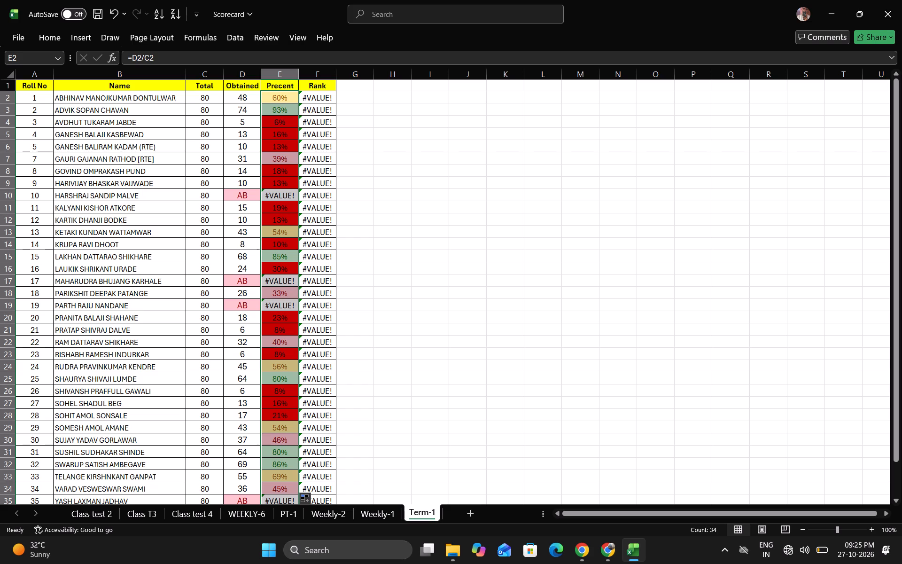
Set the Precent value to 0% for the absent roll numbers 10, 17 and 19.
{"action": "left_click", "coordinate": [276, 193]}
{"action": "key", "text": "0"}
{"action": "key", "text": "Down"}
{"action": "key", "text": "Down"}
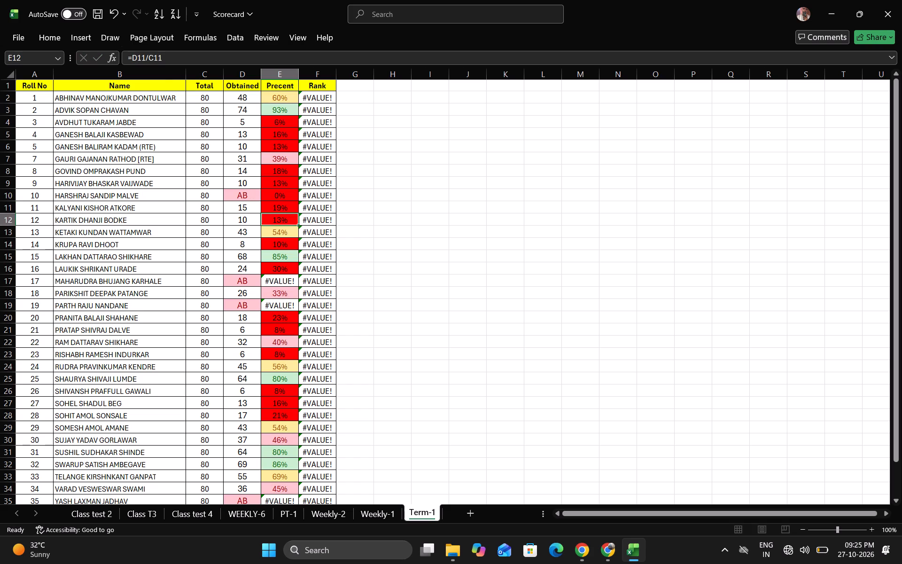
{"action": "key", "text": "Down"}
{"action": "key", "text": "Down"}
{"action": "key", "text": "Down"}
{"action": "key", "text": "Down"}
{"action": "key", "text": "Down"}
{"action": "key", "text": "0"}
{"action": "key", "text": "Down"}
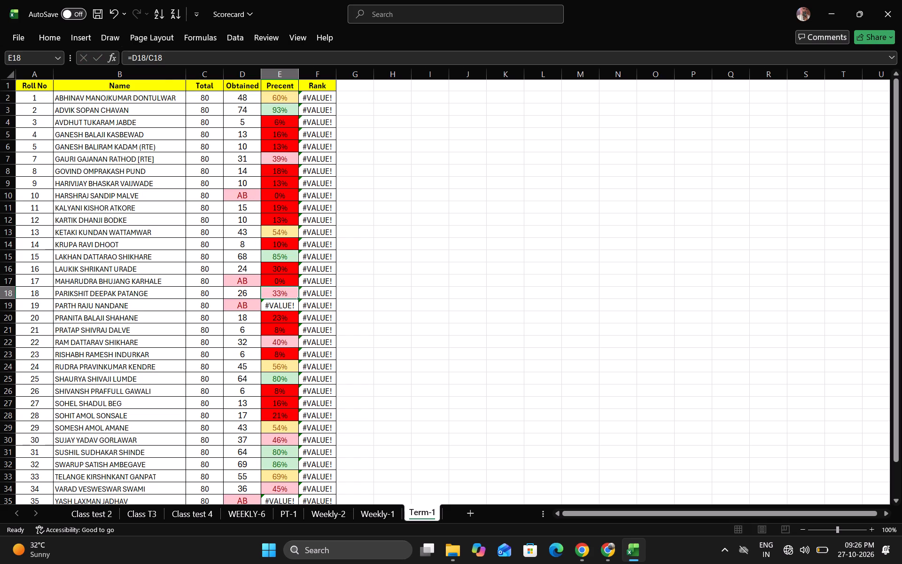
{"action": "key", "text": "Down"}
{"action": "key", "text": "0"}
{"action": "key", "text": "Down"}
Set the Precent value to 0% for the absent roll number 35.
{"action": "key", "text": "Down"}
{"action": "key", "text": "Down"}
{"action": "key", "text": "Down"}
{"action": "key", "text": "Down"}
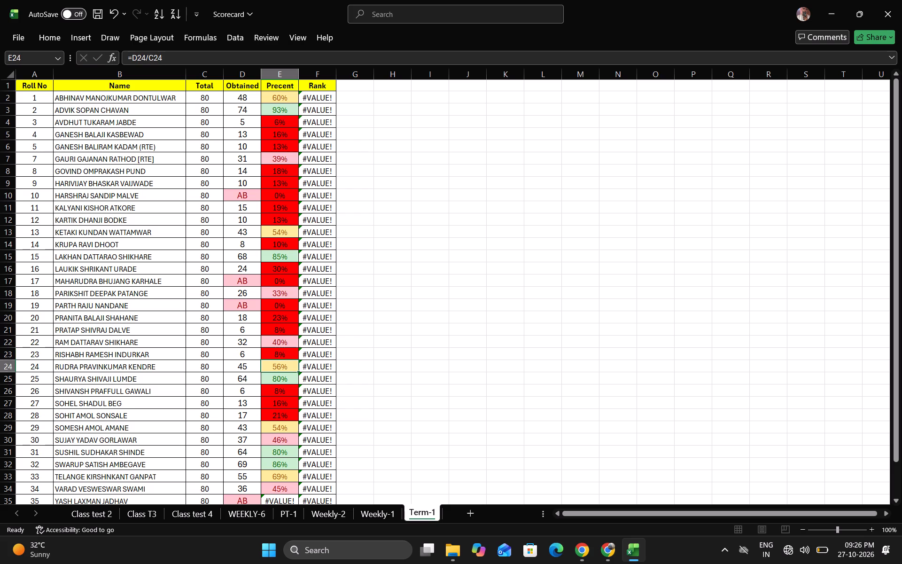
{"action": "key", "text": "Down"}
{"action": "key", "text": "Down"}
{"action": "key", "text": "Down"}
{"action": "key", "text": "Down"}
{"action": "key", "text": "Down"}
{"action": "key", "text": "Down"}
{"action": "key", "text": "Down"}
{"action": "key", "text": "Down"}
{"action": "key", "text": "Down"}
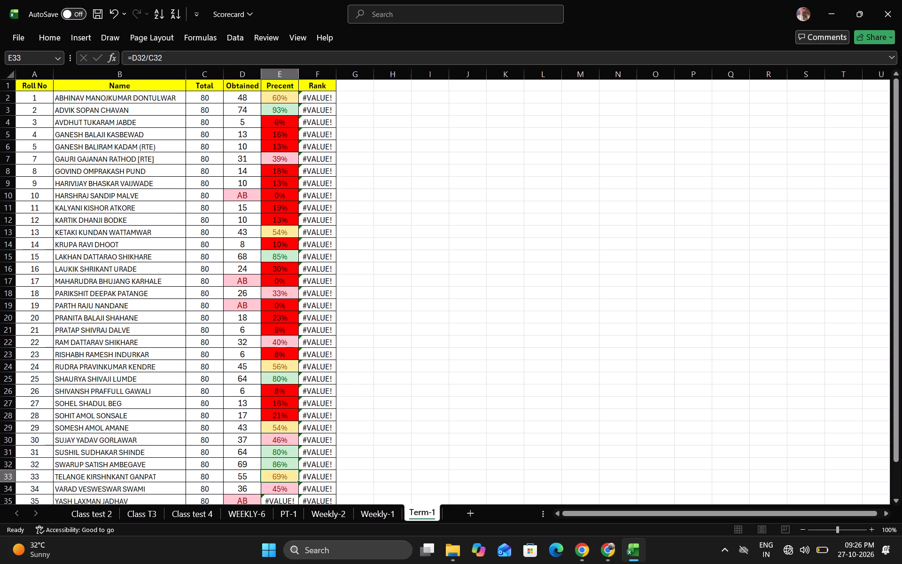
{"action": "key", "text": "Down"}
{"action": "key", "text": "Down"}
{"action": "key", "text": "Down"}
{"action": "key", "text": "Up"}
{"action": "key", "text": "0"}
{"action": "key", "text": "Down"}
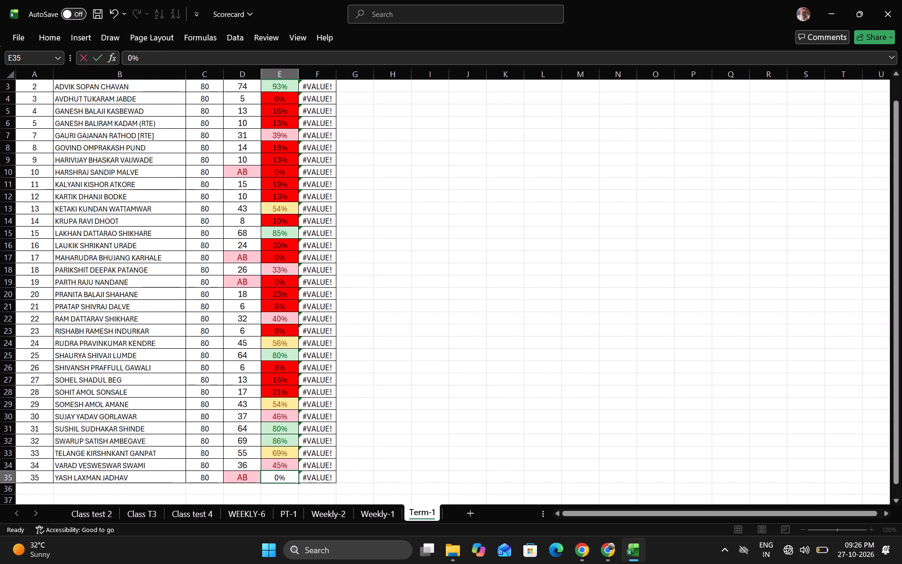
{"action": "key", "text": "Up"}
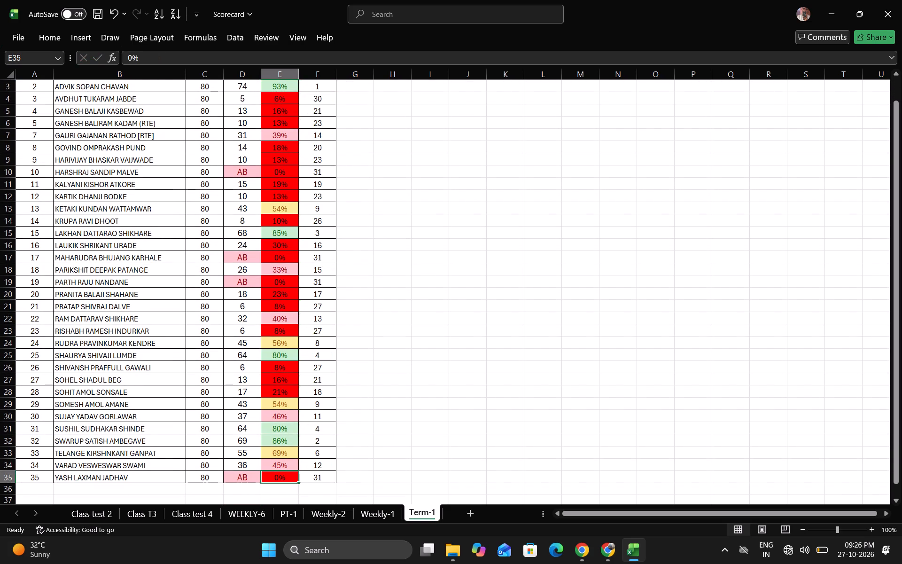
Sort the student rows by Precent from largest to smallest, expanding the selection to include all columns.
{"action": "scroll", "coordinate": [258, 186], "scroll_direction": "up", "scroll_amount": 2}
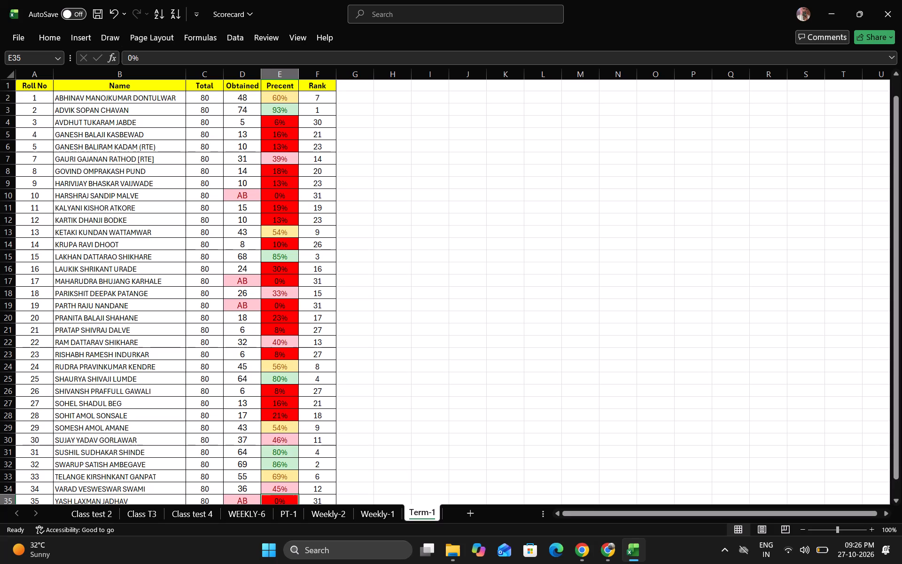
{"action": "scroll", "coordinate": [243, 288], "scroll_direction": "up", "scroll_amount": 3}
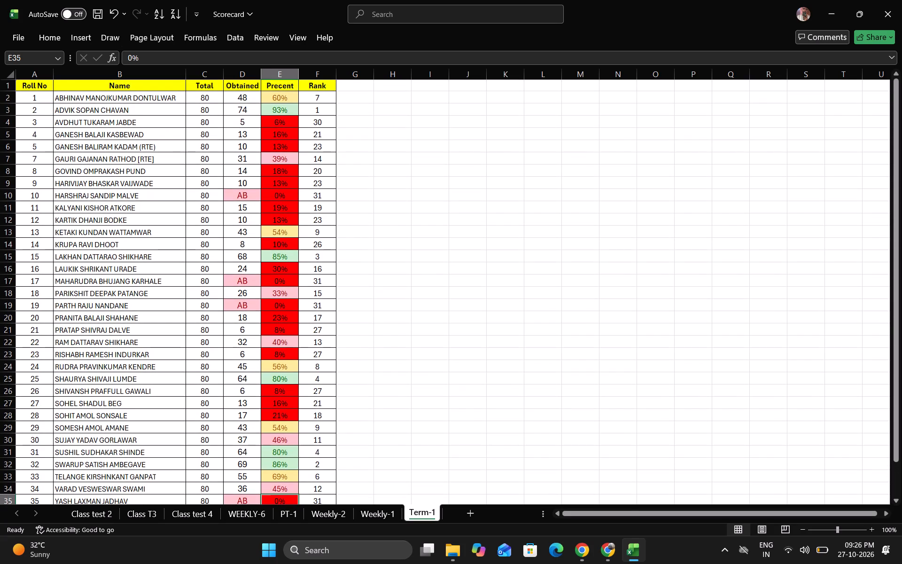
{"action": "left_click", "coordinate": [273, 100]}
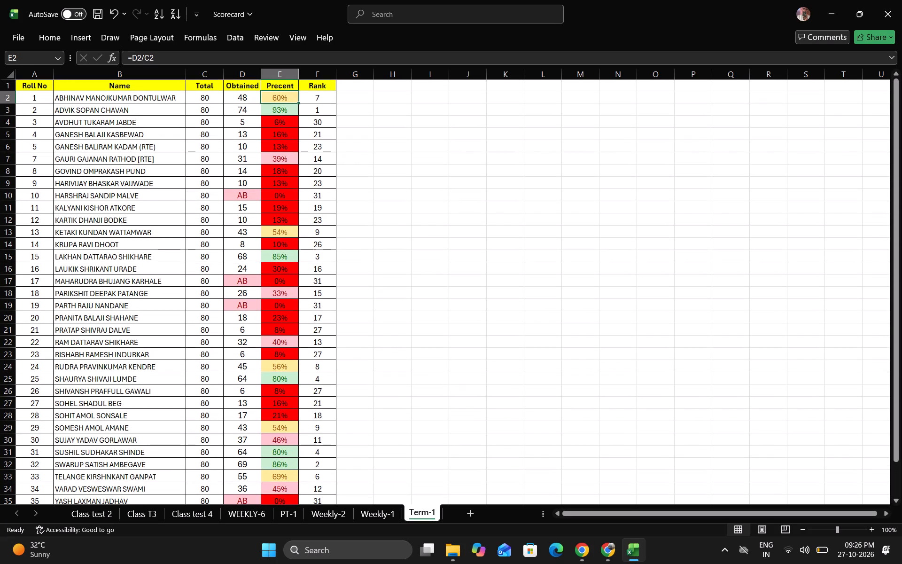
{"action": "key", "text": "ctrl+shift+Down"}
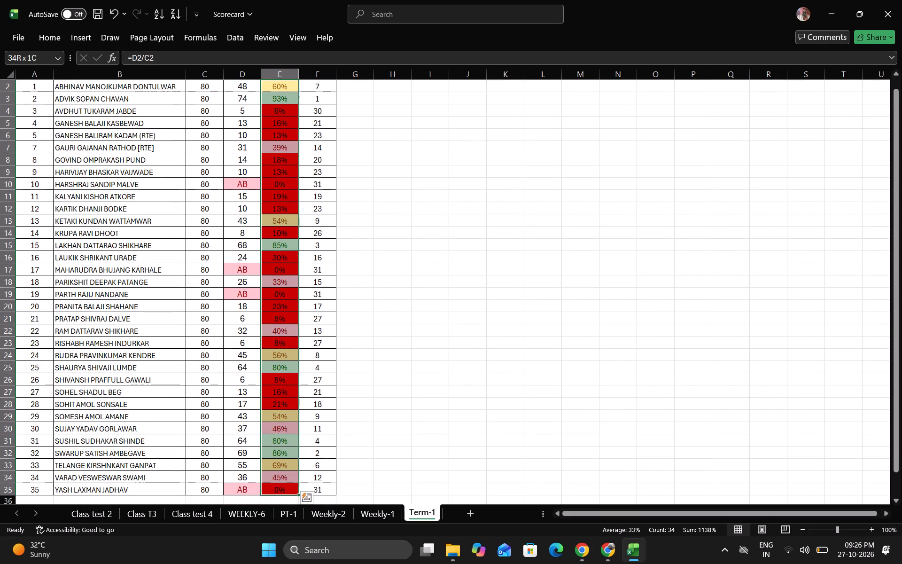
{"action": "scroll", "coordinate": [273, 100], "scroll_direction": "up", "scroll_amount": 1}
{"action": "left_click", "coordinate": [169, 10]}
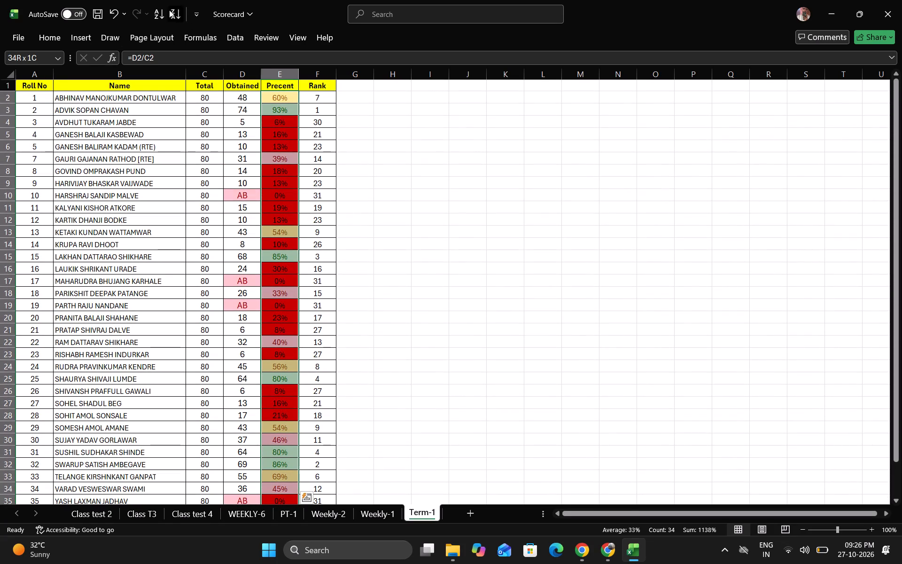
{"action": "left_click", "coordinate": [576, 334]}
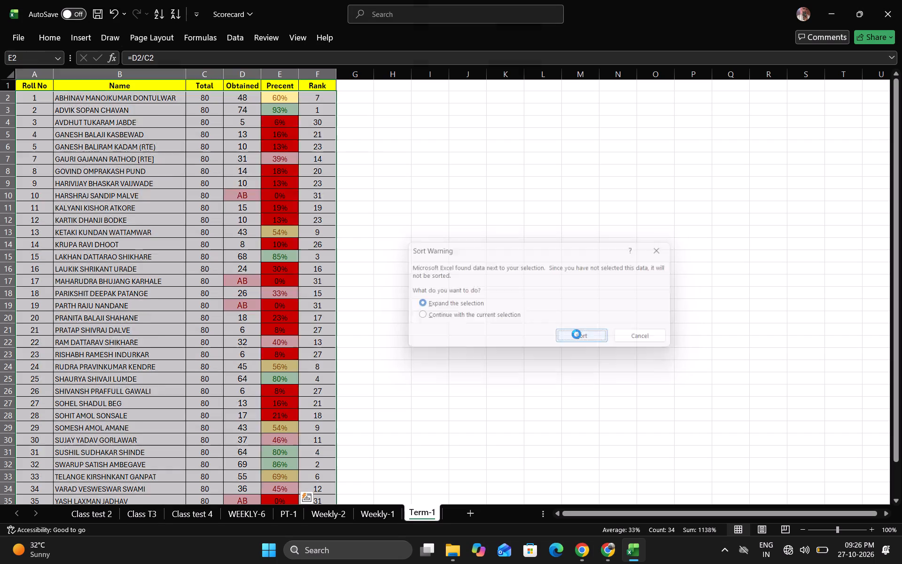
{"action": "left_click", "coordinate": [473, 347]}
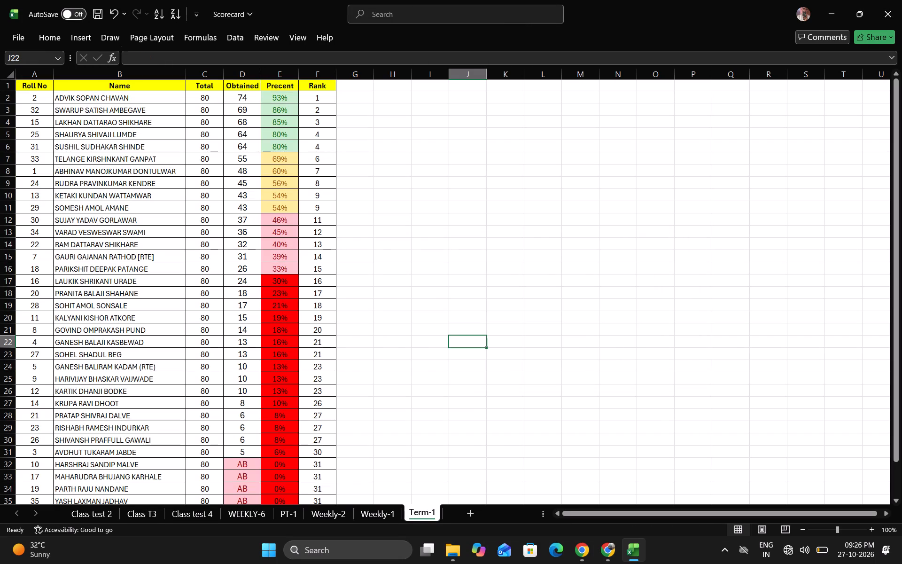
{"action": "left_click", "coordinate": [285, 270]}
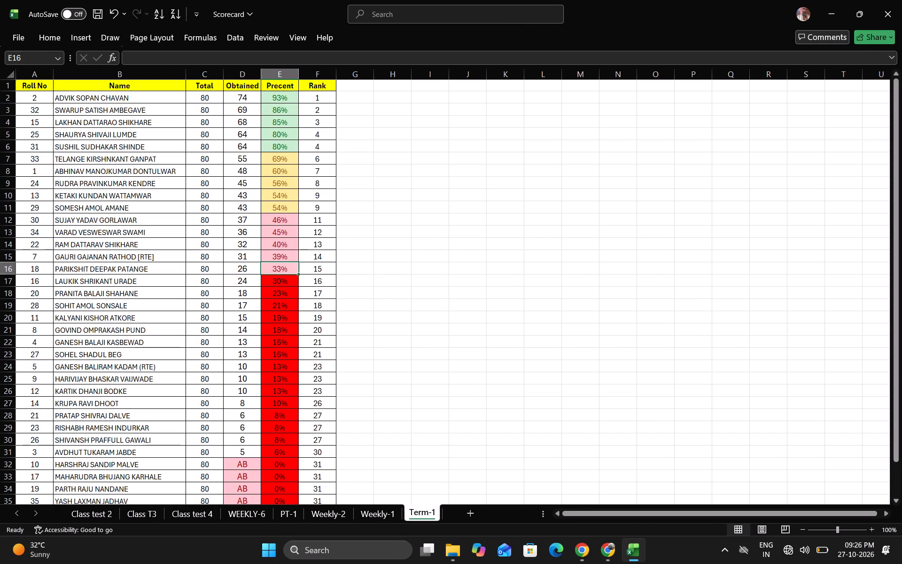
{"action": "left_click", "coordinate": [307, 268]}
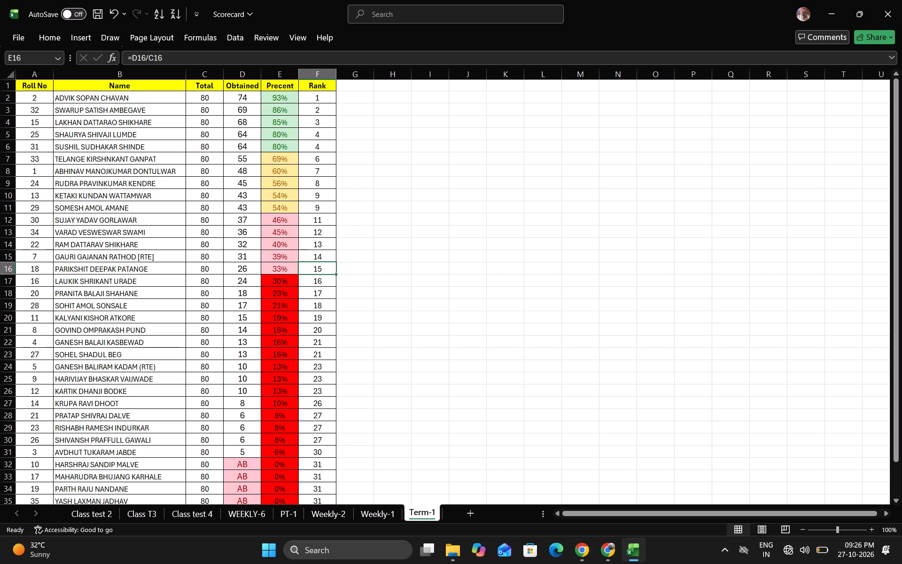
Sort the student rows by Name from A to Z, expanding the selection to include all columns.
{"action": "scroll", "coordinate": [307, 268], "scroll_direction": "up", "scroll_amount": 1}
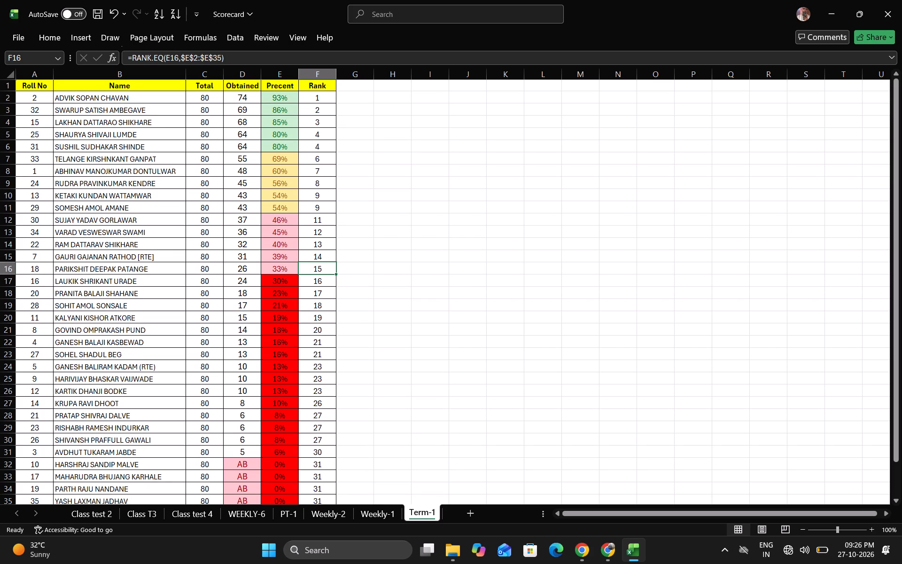
{"action": "left_click", "coordinate": [86, 102]}
{"action": "key", "text": "ctrl+shift+Down"}
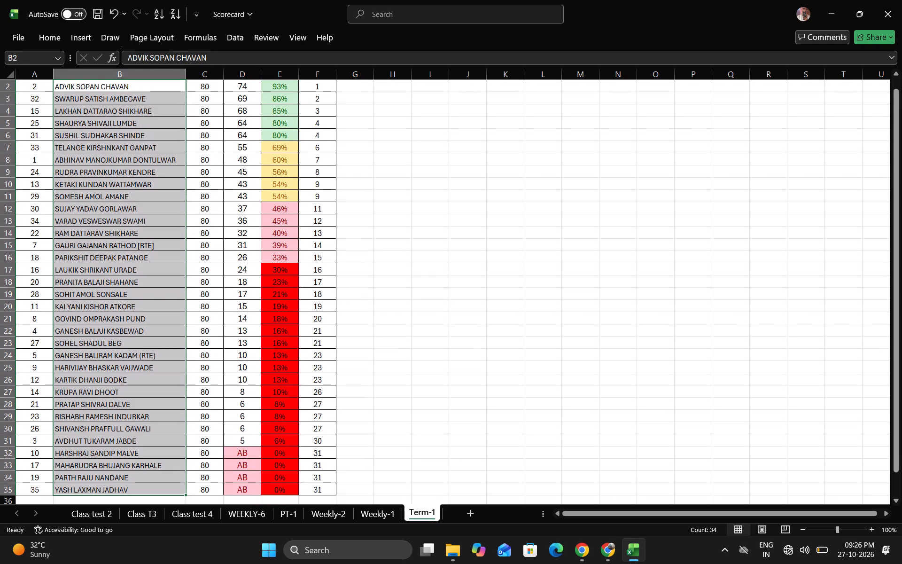
{"action": "left_click", "coordinate": [154, 12]}
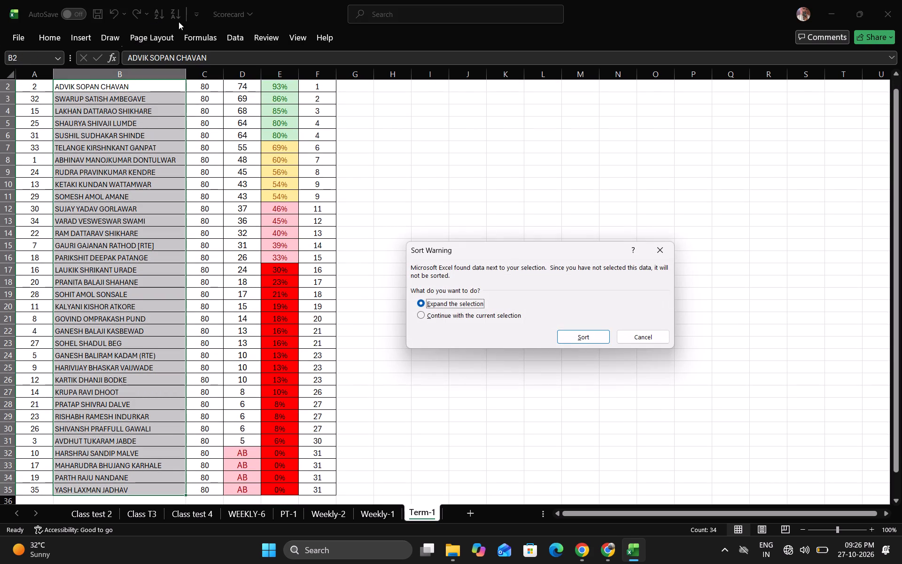
{"action": "left_click", "coordinate": [572, 333]}
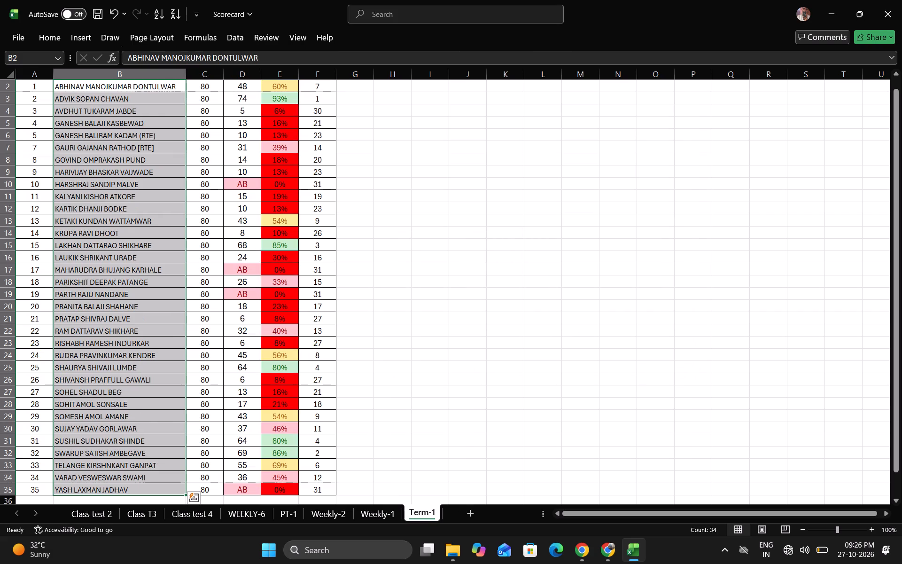
Renumber the Roll No column consecutively from 1 to 34 by extending the 1–4 series down all student rows.
{"action": "left_click_drag", "start_coordinate": [29, 87], "coordinate": [34, 125]}
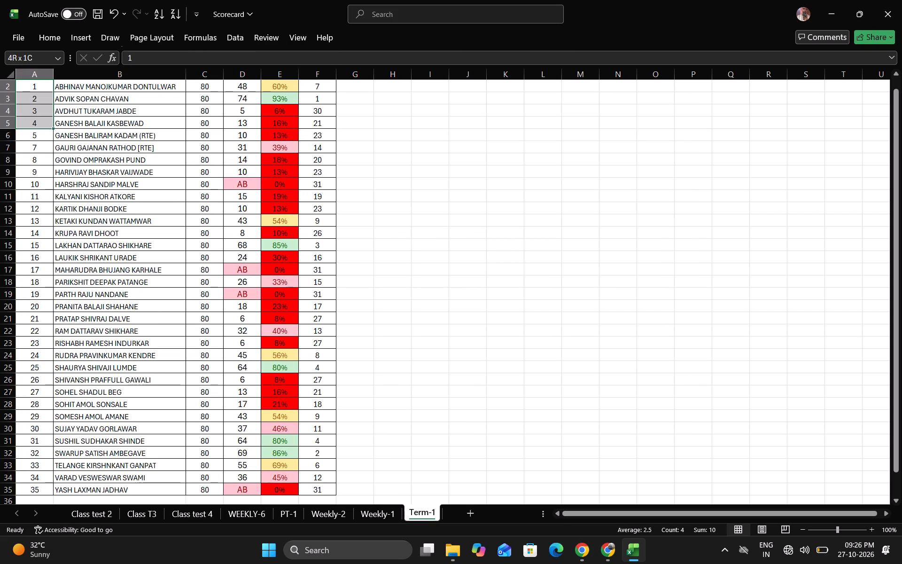
{"action": "left_click_drag", "start_coordinate": [34, 125], "coordinate": [35, 125]}
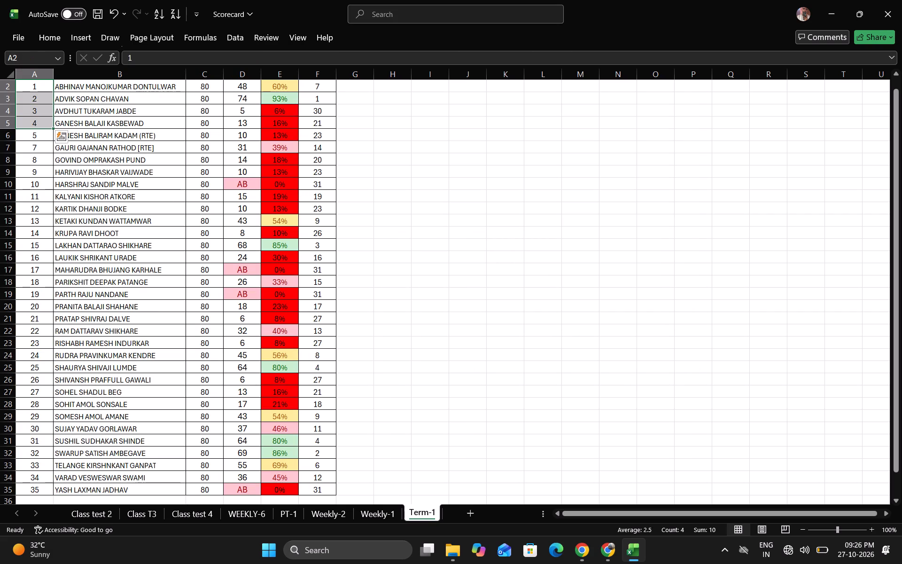
{"action": "double_click", "coordinate": [53, 127]}
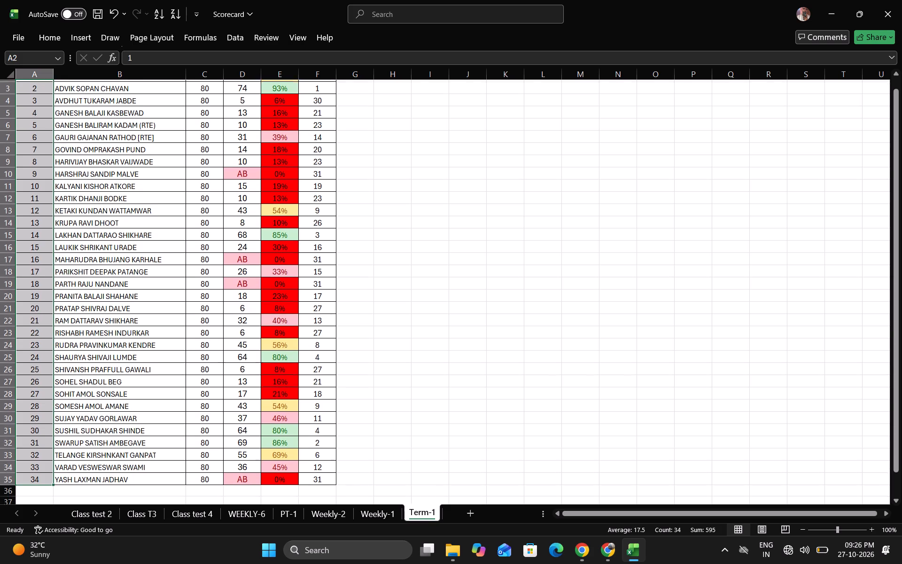
{"action": "left_click", "coordinate": [97, 232]}
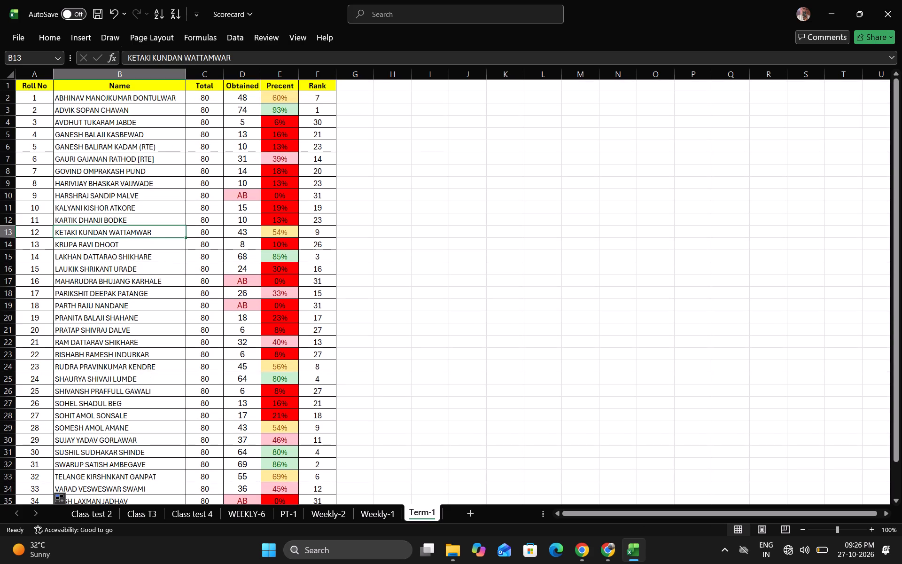
Sort the student rows by Rank from smallest to largest, expanding the selection to include all columns.
{"action": "left_click", "coordinate": [321, 101]}
{"action": "key", "text": "ctrl+shift+Down"}
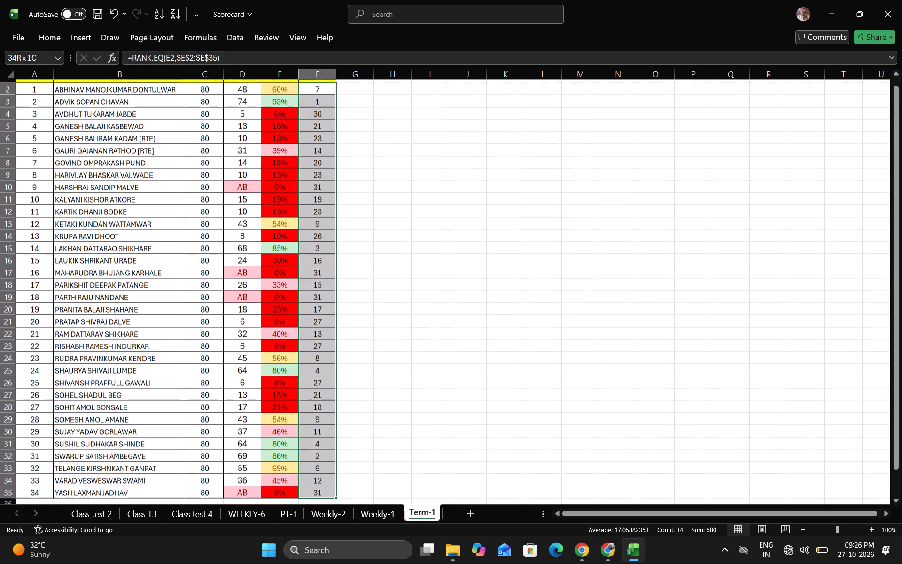
{"action": "left_click", "coordinate": [158, 18]}
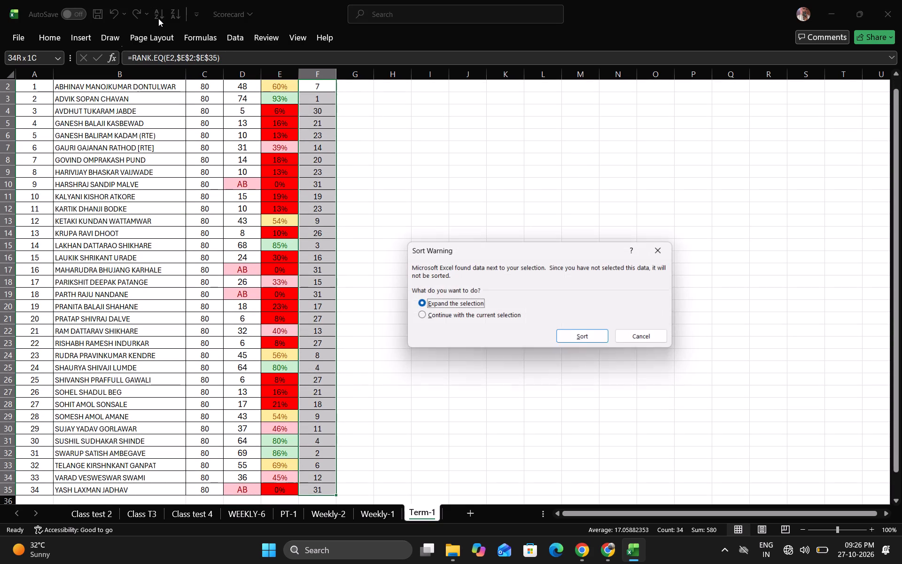
{"action": "left_click", "coordinate": [571, 341]}
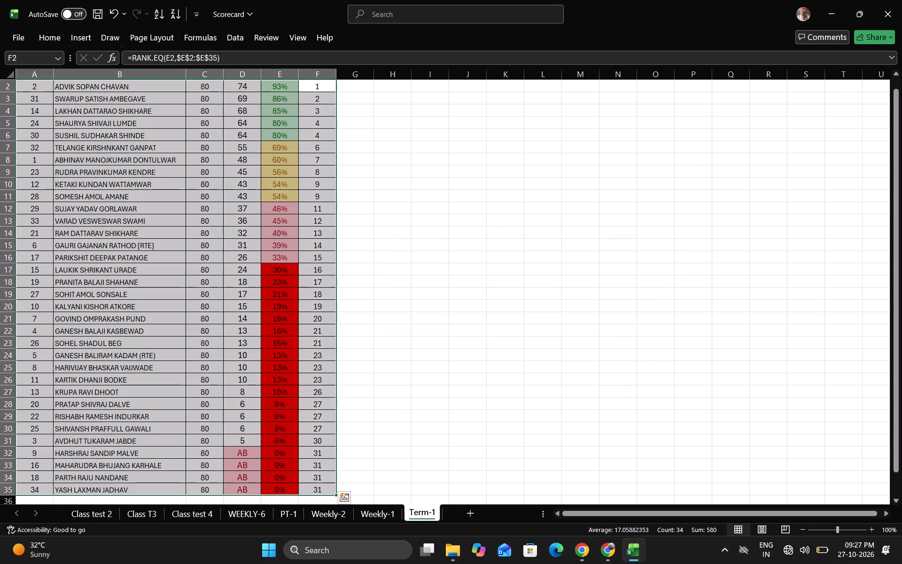
{"action": "left_click", "coordinate": [449, 361]}
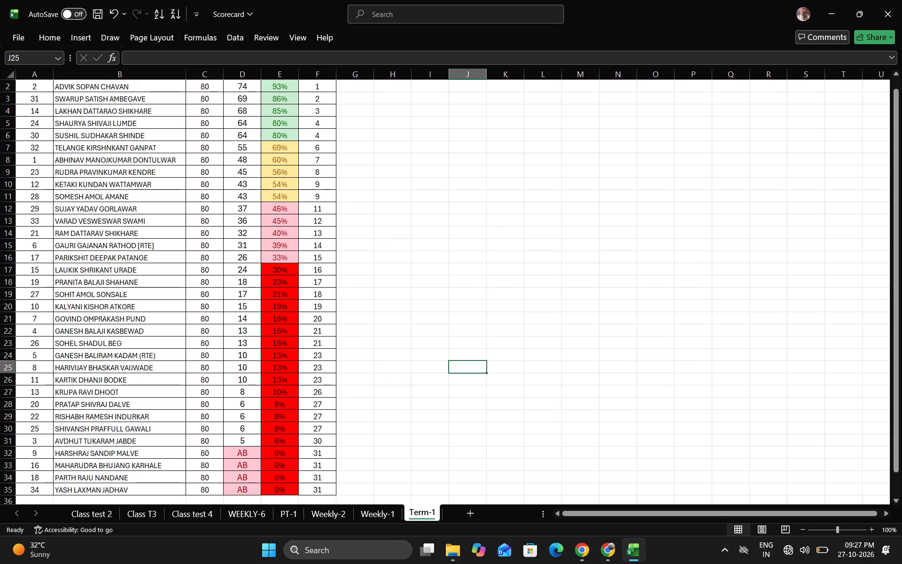
Review the sorted Term-1 list, going through the Rank column cell by cell to check ranks and their formulas.
{"action": "scroll", "coordinate": [365, 289], "scroll_direction": "up", "scroll_amount": 1}
{"action": "scroll", "coordinate": [365, 289], "scroll_direction": "down", "scroll_amount": 2}
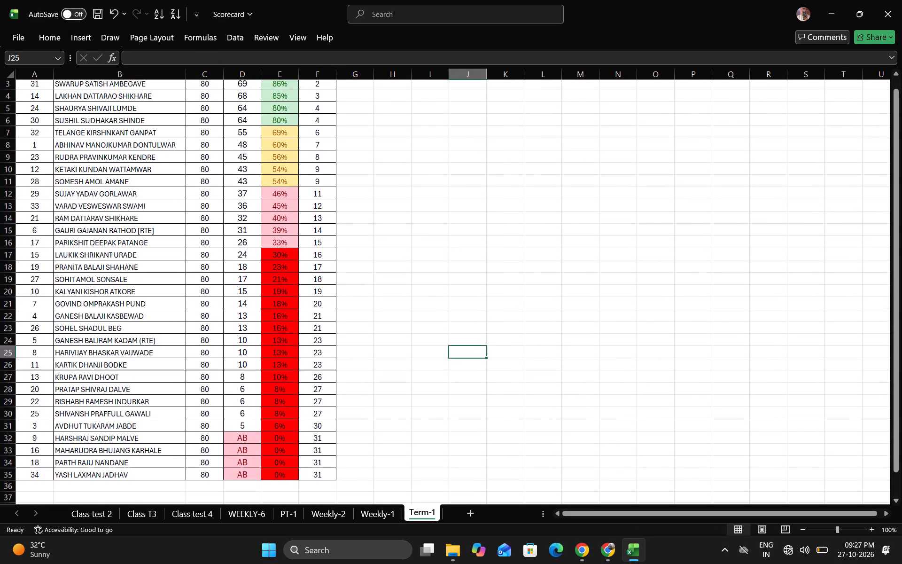
{"action": "scroll", "coordinate": [365, 289], "scroll_direction": "down", "scroll_amount": 2}
{"action": "scroll", "coordinate": [365, 289], "scroll_direction": "up", "scroll_amount": 1}
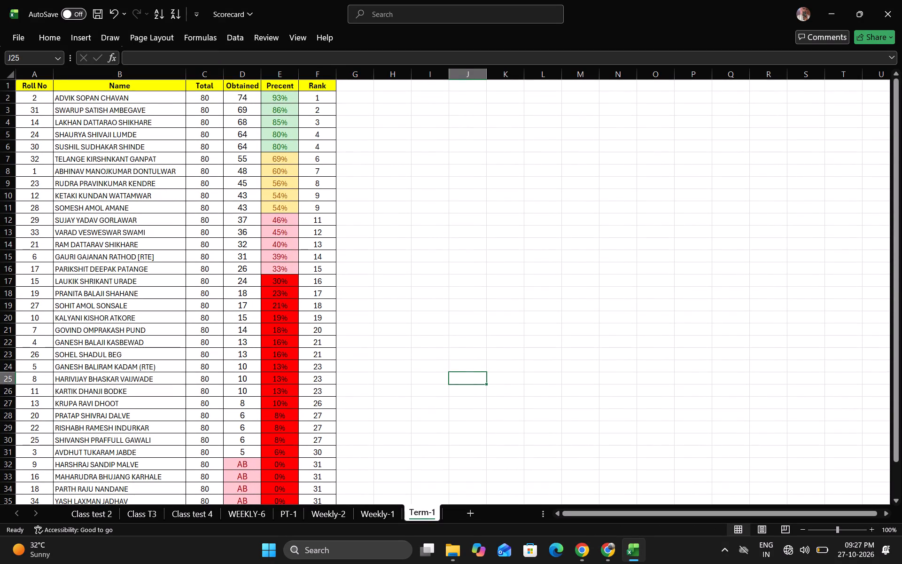
{"action": "left_click", "coordinate": [316, 103]}
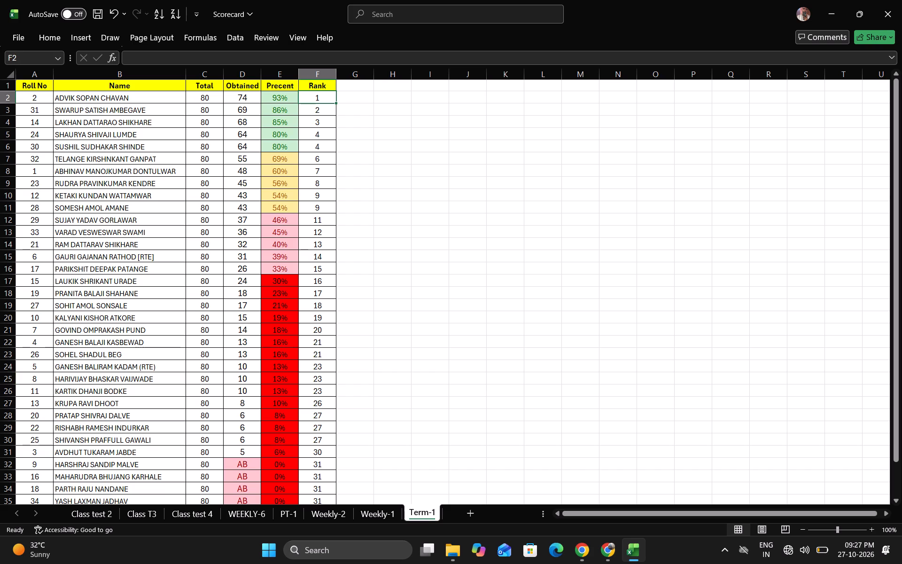
{"action": "key", "text": "Down"}
{"action": "key", "text": "Down"}
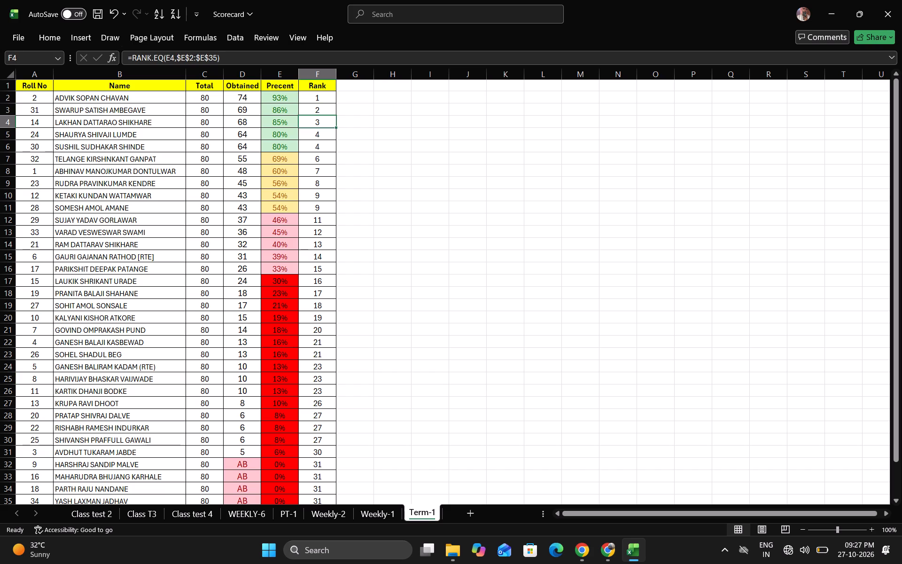
{"action": "key", "text": "Down"}
{"action": "key", "text": "Down"}
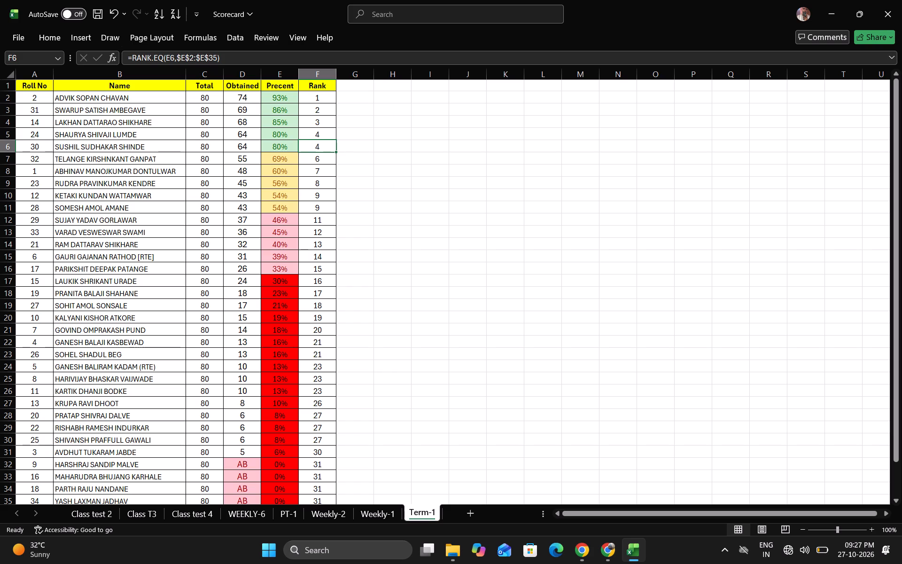
{"action": "key", "text": "Down"}
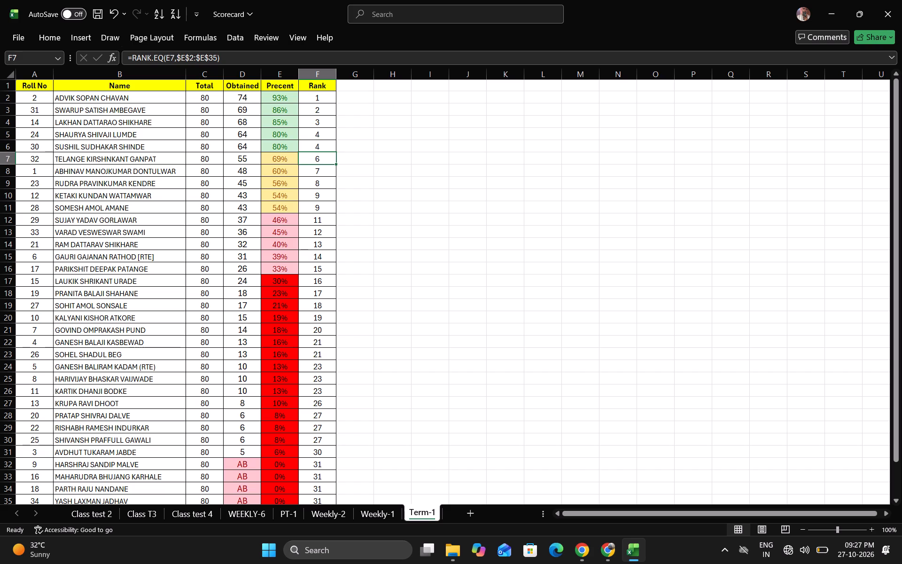
{"action": "key", "text": "Down"}
{"action": "key", "text": "Down"}
{"action": "key", "text": "Down"}
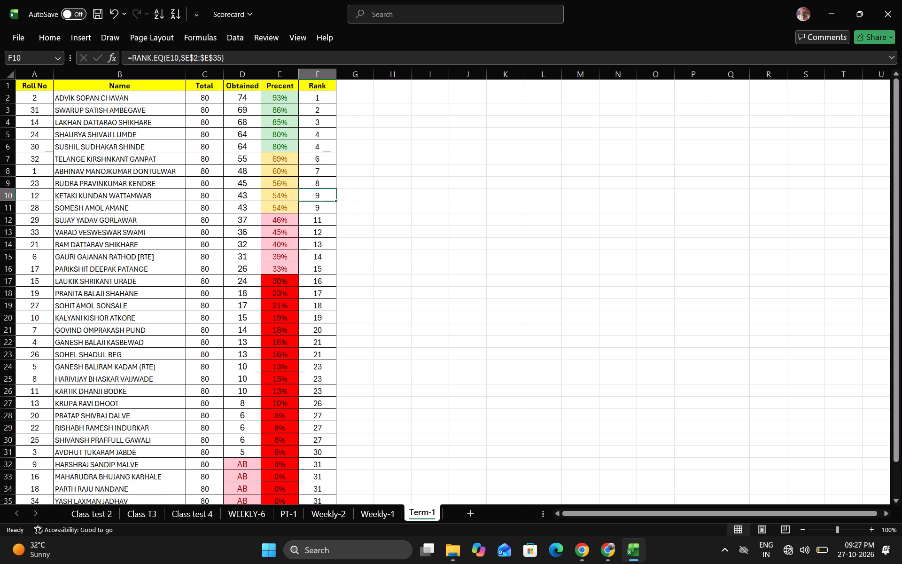
{"action": "key", "text": "Down"}
{"action": "key", "text": "Down"}
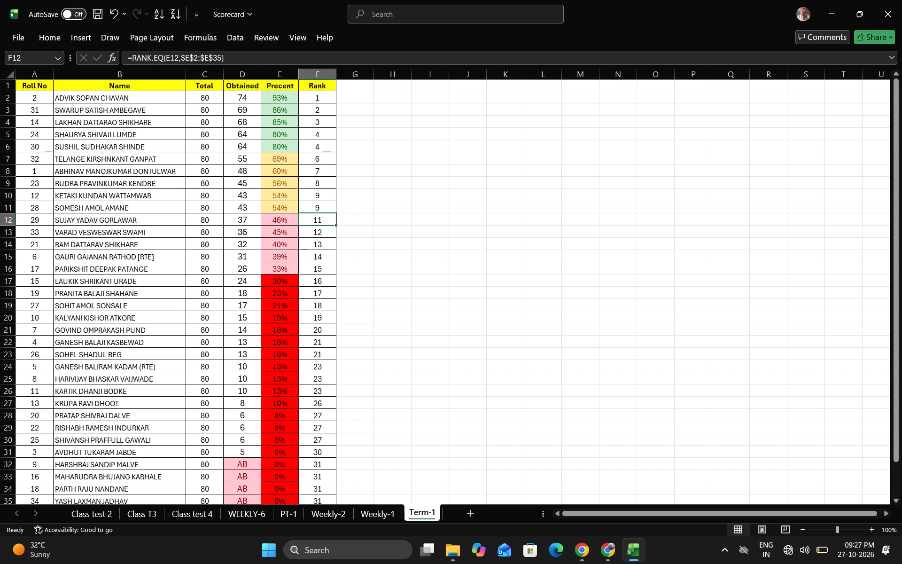
{"action": "key", "text": "Down"}
{"action": "key", "text": "Down"}
{"action": "key", "text": "Down"}
{"action": "key", "text": "Down"}
{"action": "key", "text": "Down"}
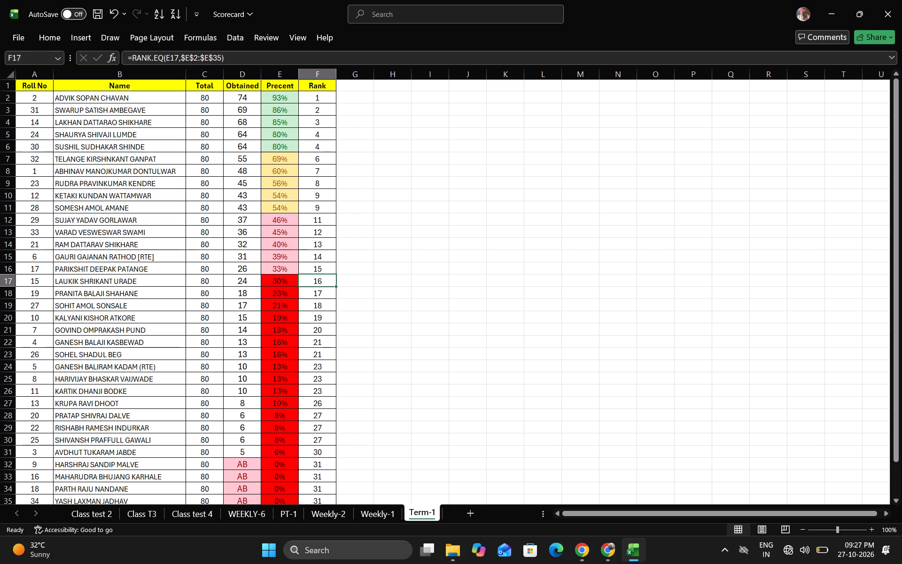
{"action": "key", "text": "Down"}
{"action": "key", "text": "Down"}
{"action": "key", "text": "Down"}
{"action": "key", "text": "Down"}
{"action": "key", "text": "Down"}
{"action": "key", "text": "Down"}
{"action": "key", "text": "Down"}
{"action": "key", "text": "Down"}
{"action": "key", "text": "Down"}
{"action": "key", "text": "Down"}
{"action": "key", "text": "Down"}
{"action": "key", "text": "Down"}
{"action": "key", "text": "Down"}
{"action": "key", "text": "Down"}
{"action": "key", "text": "Down"}
{"action": "key", "text": "Down"}
{"action": "key", "text": "Down"}
{"action": "key", "text": "Down"}
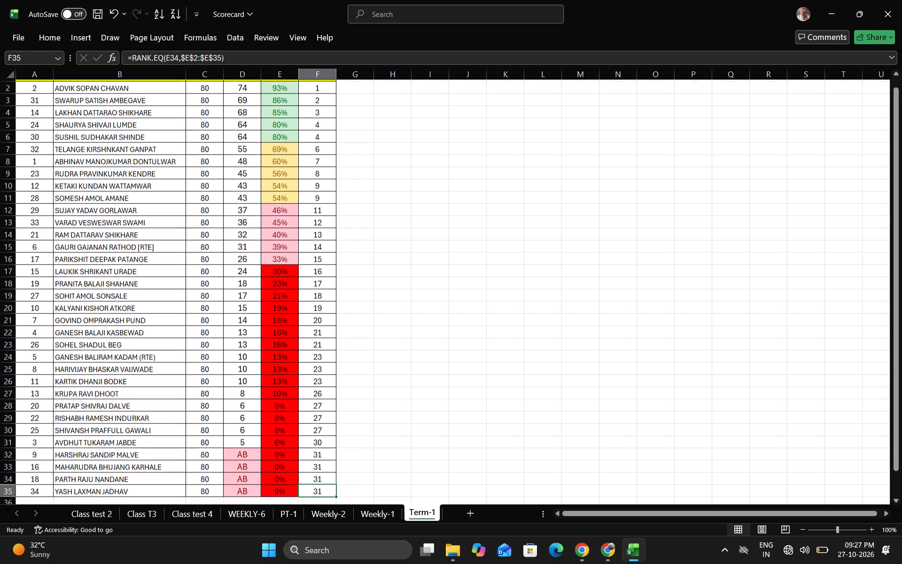
{"action": "key", "text": "Down"}
{"action": "key", "text": "Up"}
{"action": "key", "text": "Up"}
{"action": "key", "text": "Up"}
{"action": "key", "text": "Up"}
{"action": "key", "text": "Up"}
{"action": "key", "text": "Up"}
{"action": "key", "text": "Up"}
{"action": "key", "text": "Up"}
{"action": "key", "text": "Up"}
{"action": "key", "text": "Up"}
{"action": "key", "text": "Up"}
{"action": "key", "text": "Up"}
{"action": "key", "text": "Up"}
{"action": "key", "text": "Up"}
{"action": "key", "text": "Up"}
{"action": "key", "text": "Up"}
{"action": "key", "text": "Up"}
{"action": "key", "text": "Up"}
{"action": "key", "text": "Up"}
{"action": "key", "text": "Up"}
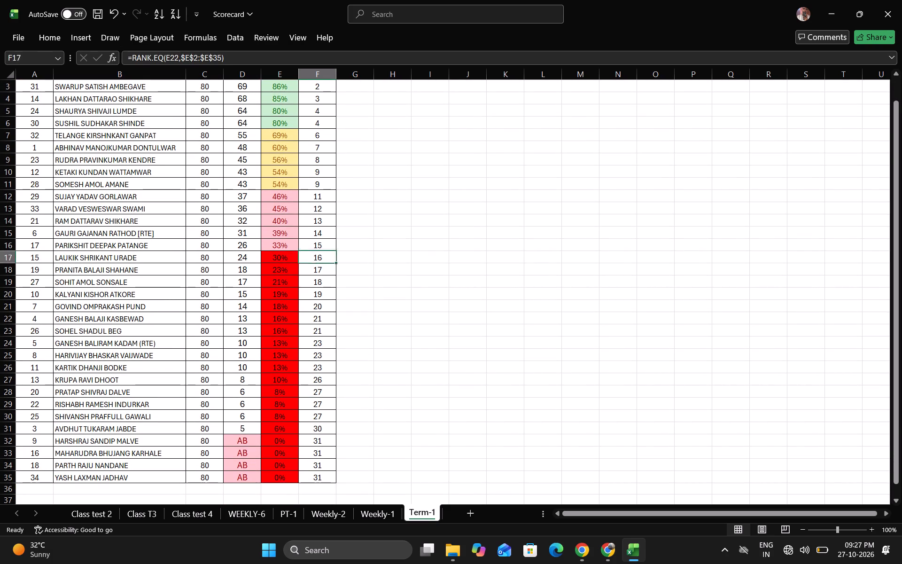
{"action": "key", "text": "Down"}
{"action": "key", "text": "Up"}
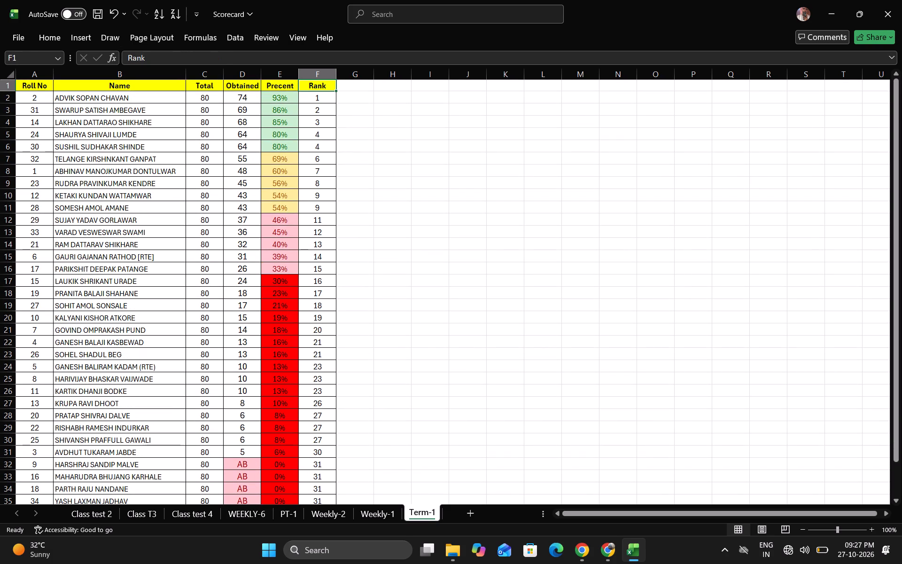
Change the fill colour of the header row, from Roll No to Rank, to the lightest blue theme shade.
{"action": "left_click_drag", "start_coordinate": [39, 87], "coordinate": [239, 87]}
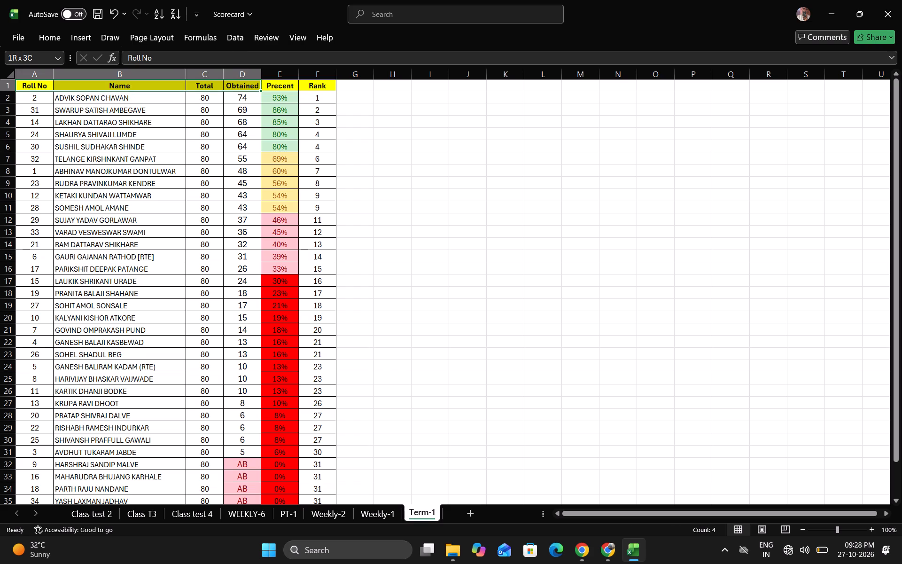
{"action": "left_click_drag", "start_coordinate": [239, 87], "coordinate": [324, 88]}
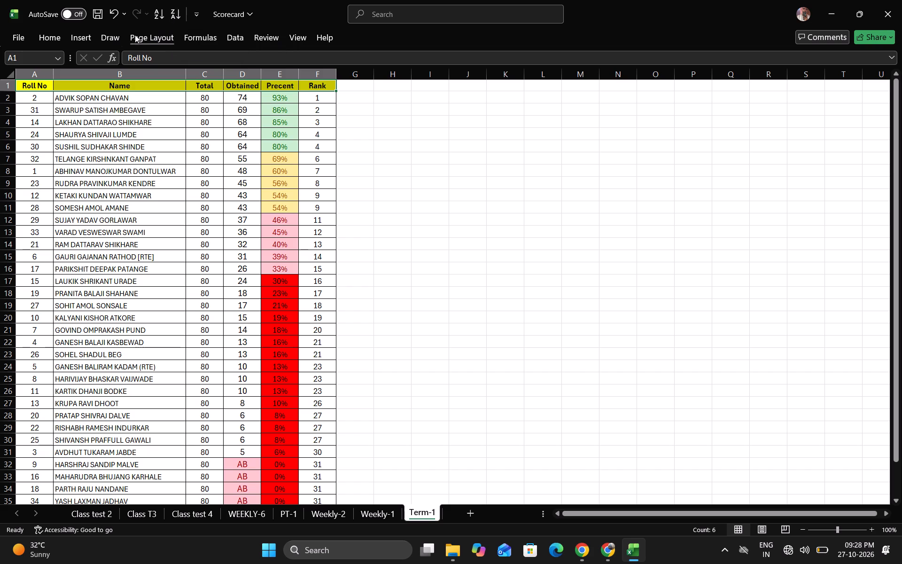
{"action": "left_click", "coordinate": [53, 34]}
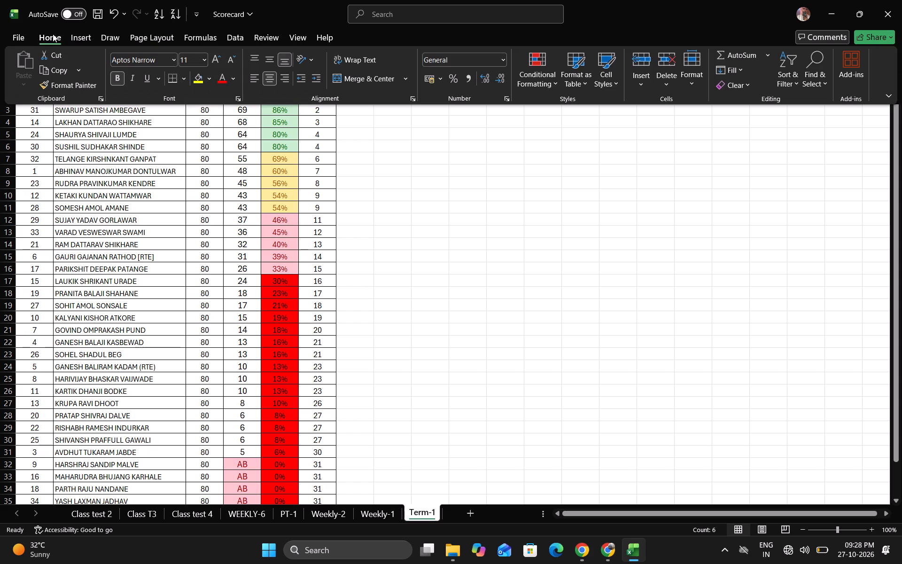
{"action": "left_click", "coordinate": [207, 78]}
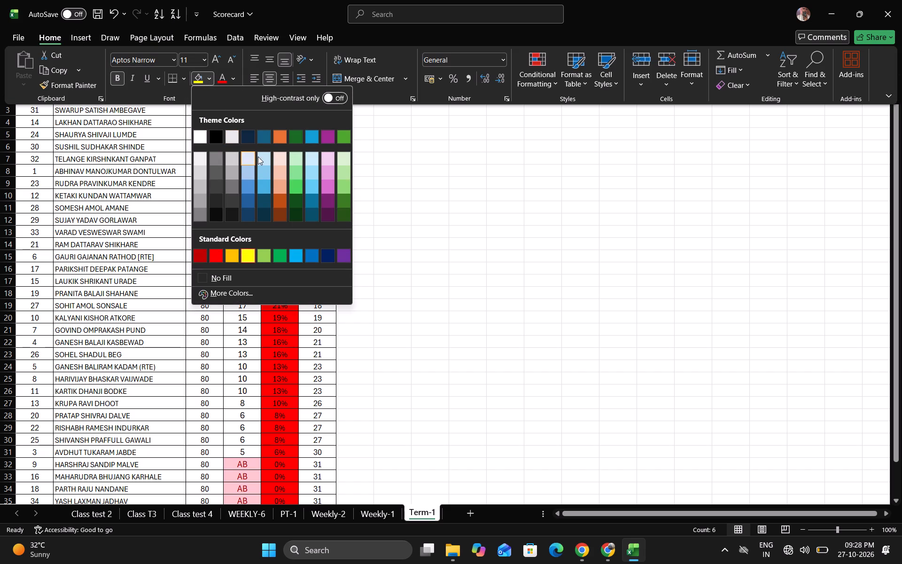
{"action": "left_click", "coordinate": [264, 160]}
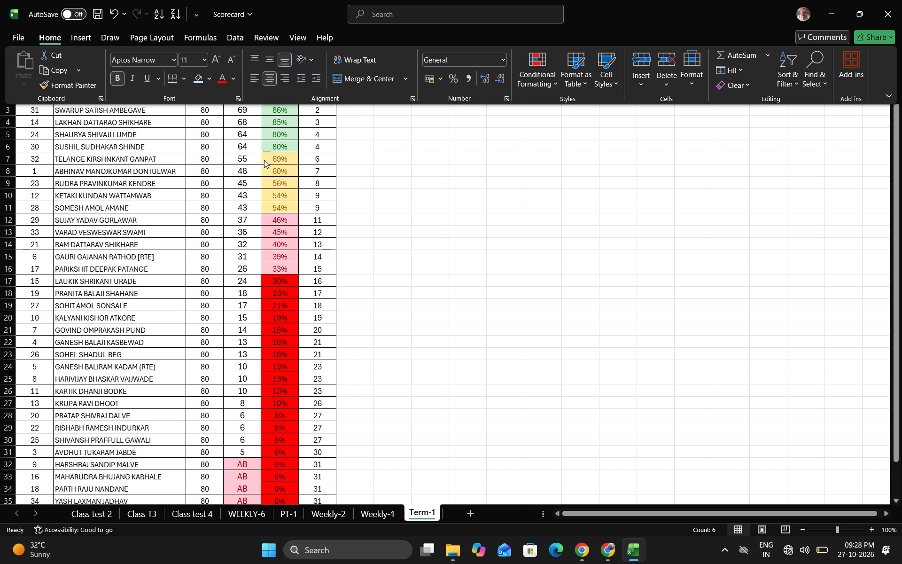
{"action": "scroll", "coordinate": [392, 186], "scroll_direction": "up", "scroll_amount": 1}
{"action": "left_click", "coordinate": [392, 186]}
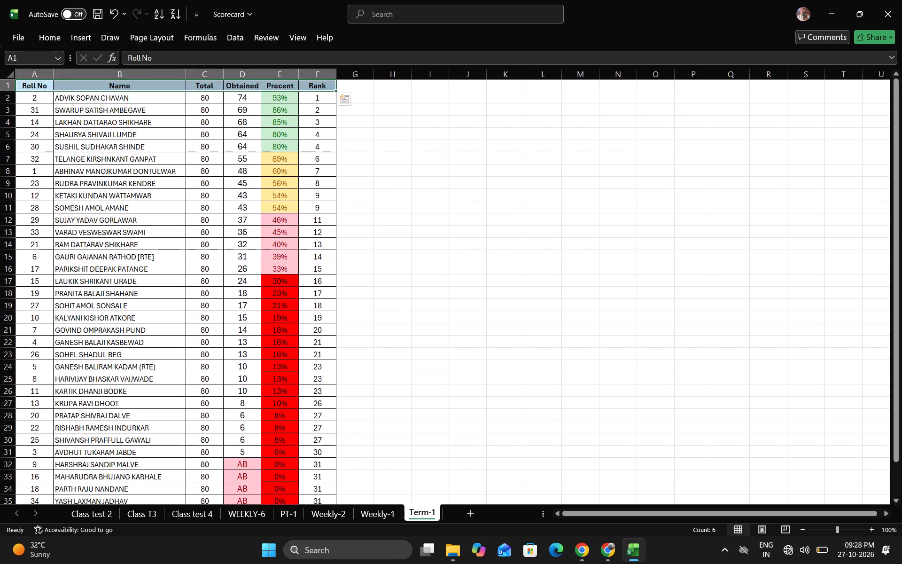
{"action": "left_click", "coordinate": [392, 186]}
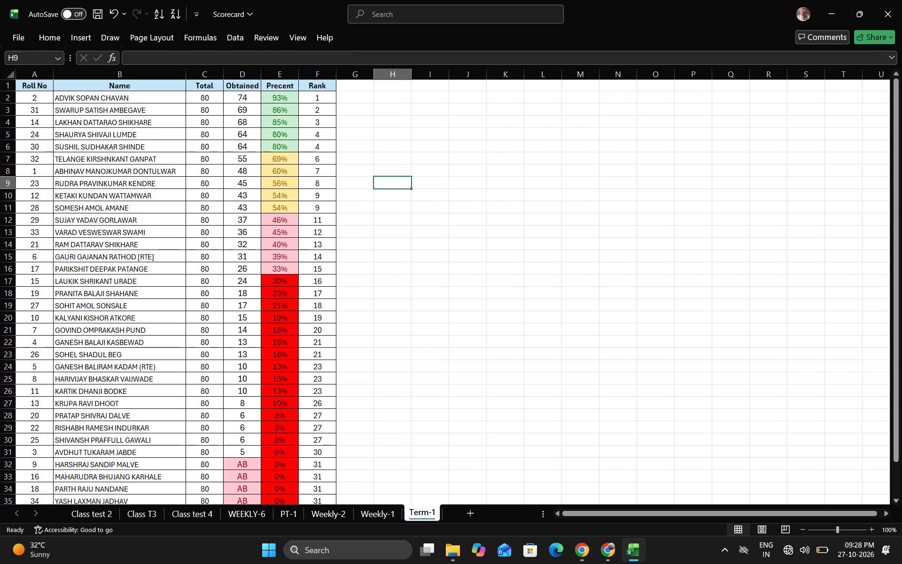
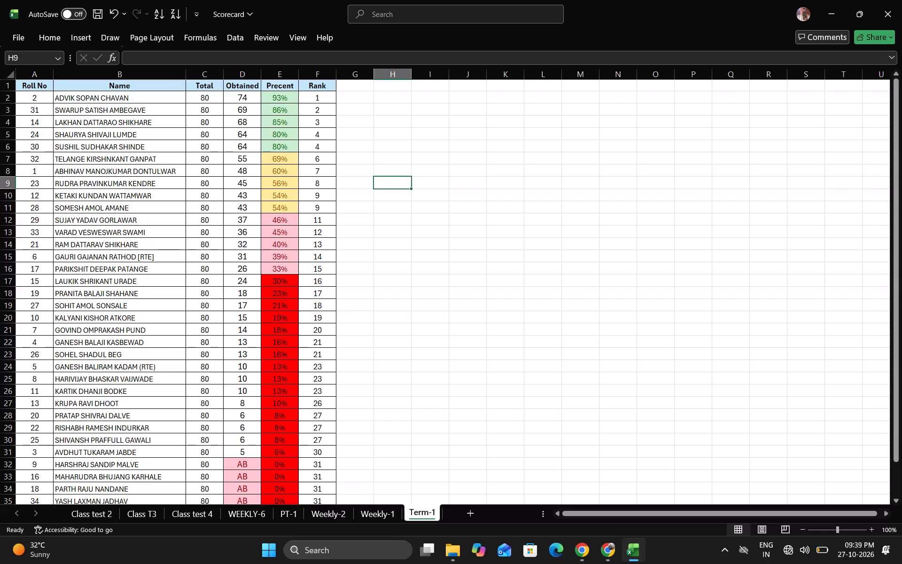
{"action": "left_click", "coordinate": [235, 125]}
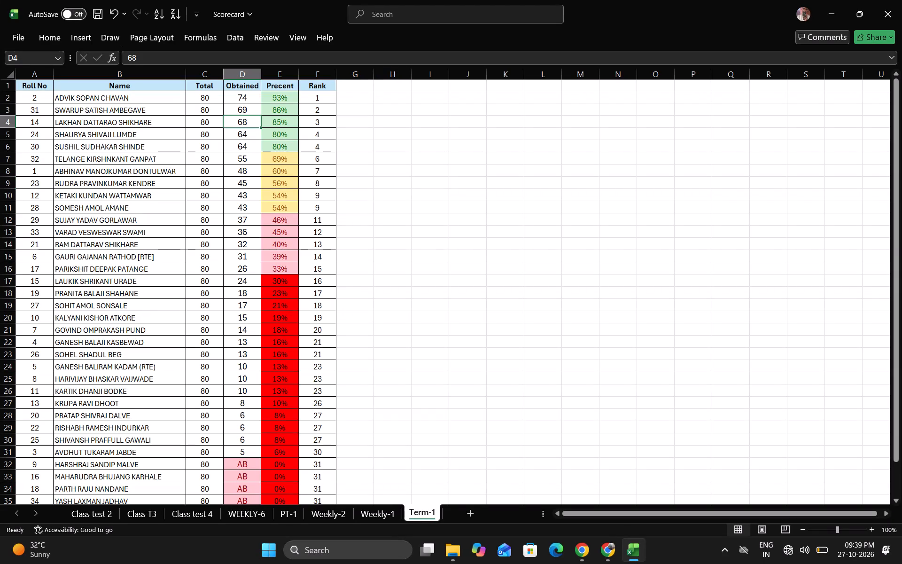
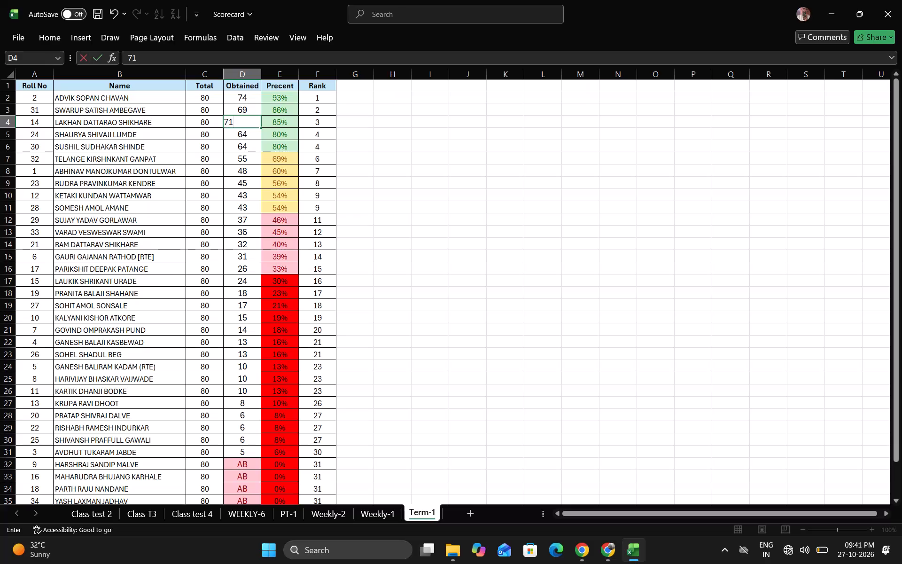
Enter 71 as the obtained marks for roll number 14 in cell D4 and save the workbook.
{"action": "key", "text": "Down"}
{"action": "key", "text": "Up"}
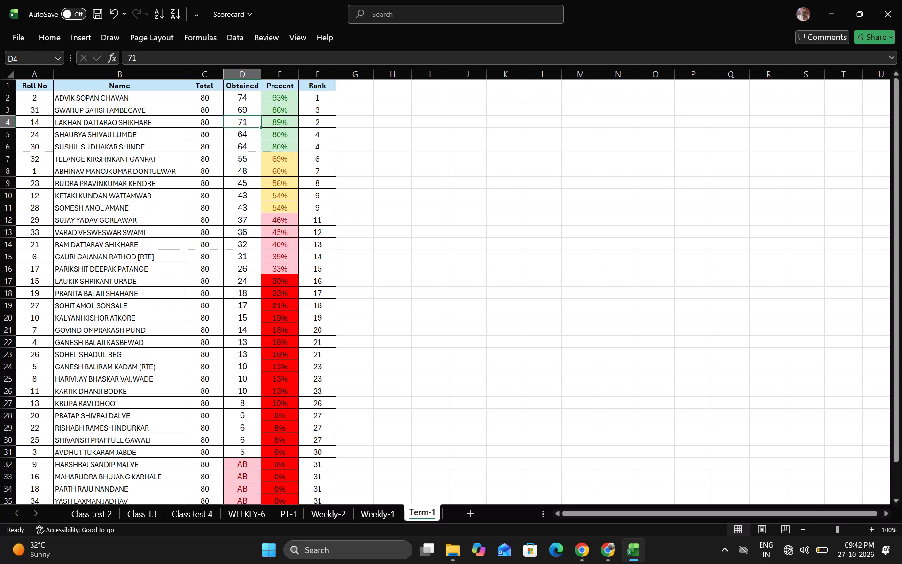
{"action": "key", "text": "ctrl+s"}
Sort the student rows by the Rank column F2:F35 in ascending order, expanding the selection to the adjacent data.
{"action": "left_click", "coordinate": [246, 99]}
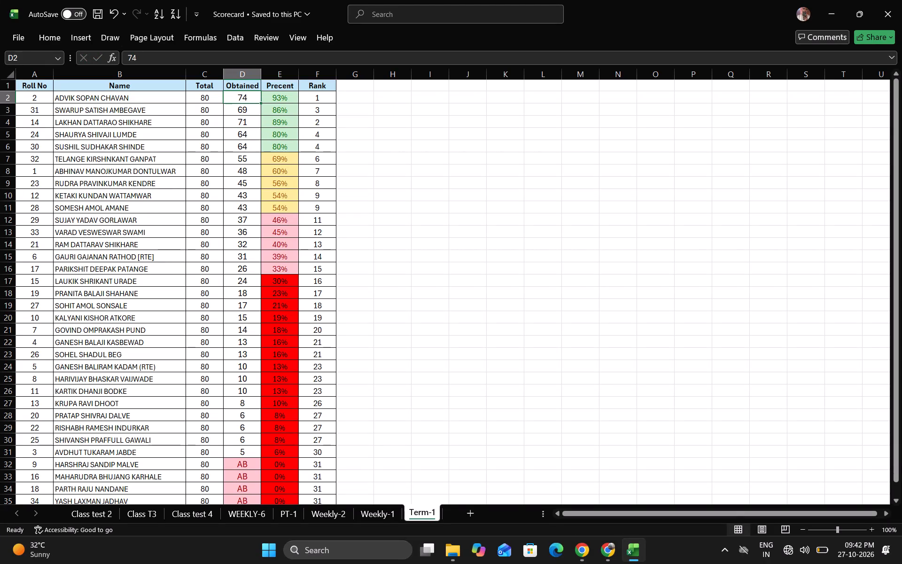
{"action": "key", "text": "Right"}
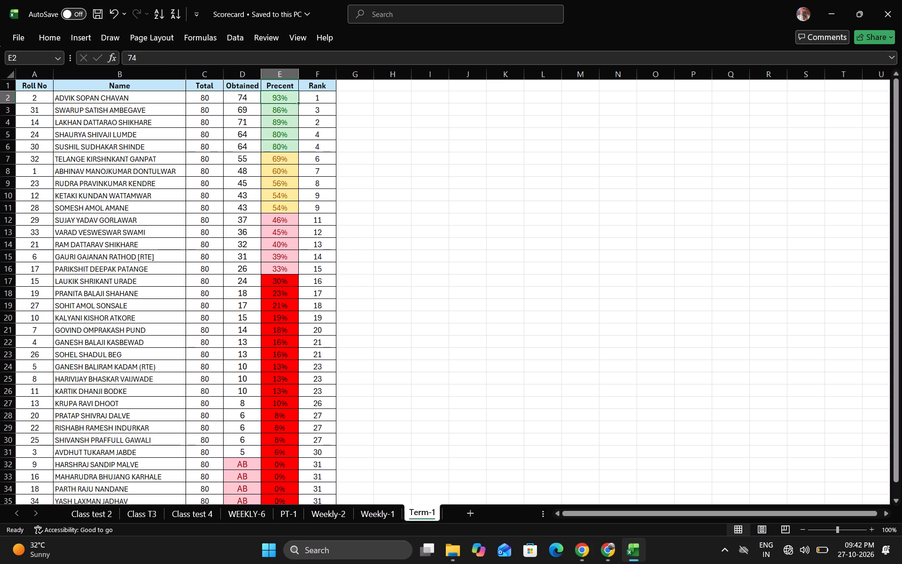
{"action": "key", "text": "Right"}
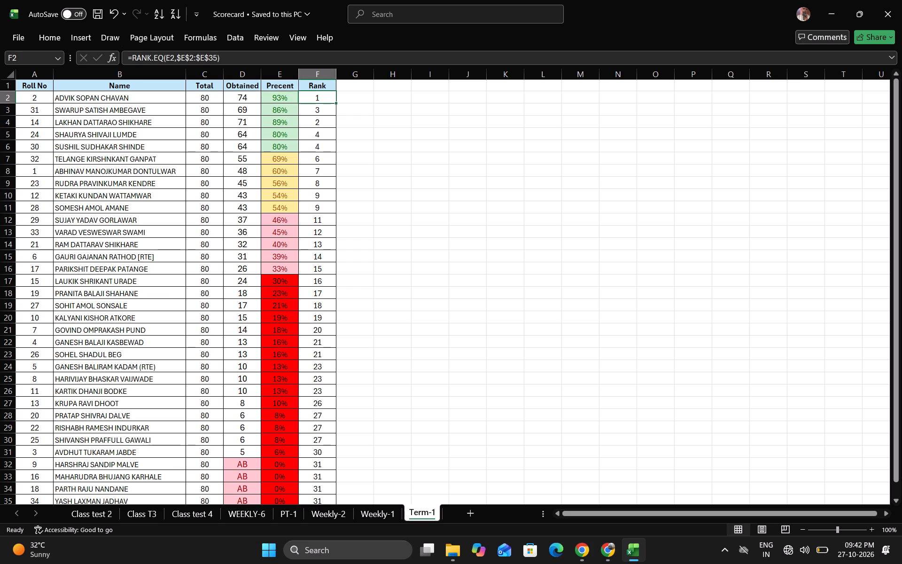
{"action": "key", "text": "ctrl+shift+Down"}
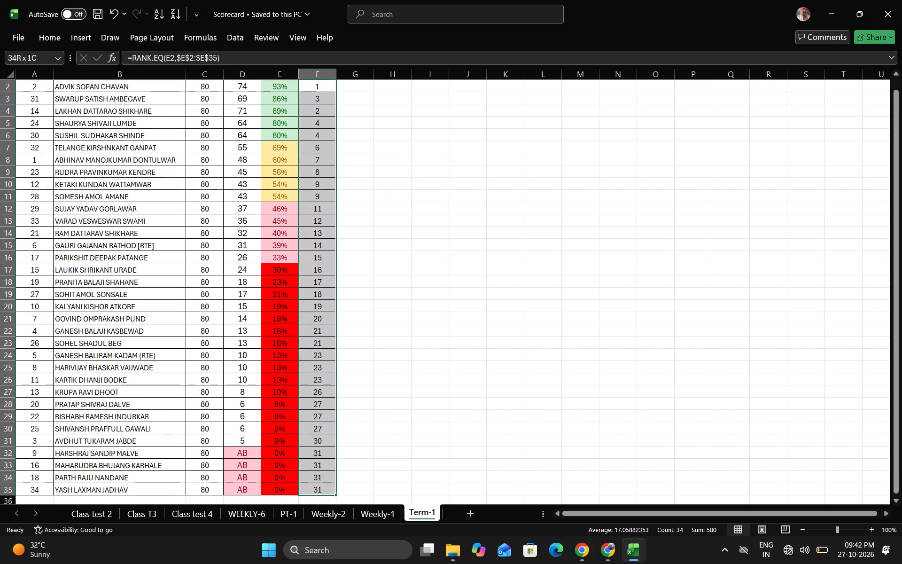
{"action": "left_click", "coordinate": [152, 13]}
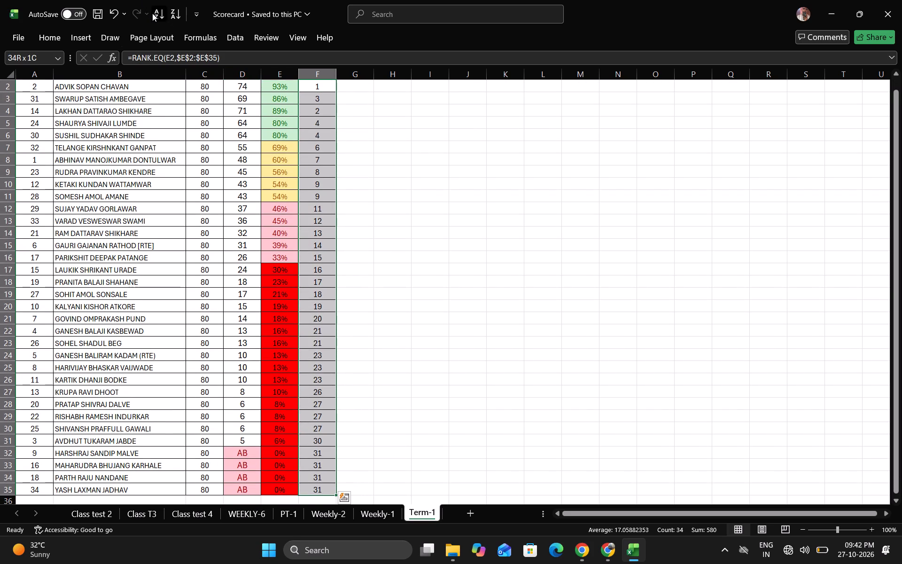
{"action": "left_click", "coordinate": [563, 335]}
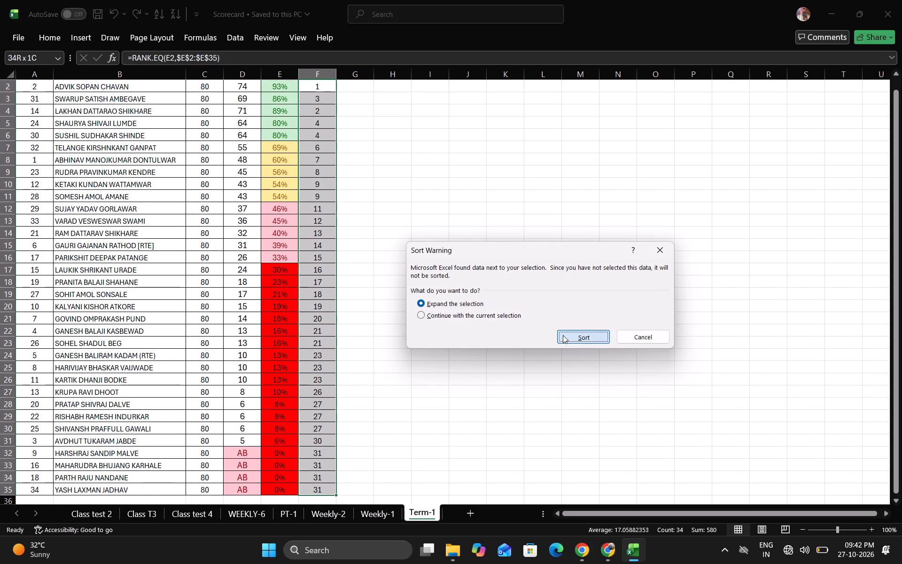
{"action": "scroll", "coordinate": [392, 263], "scroll_direction": "up", "scroll_amount": 1}
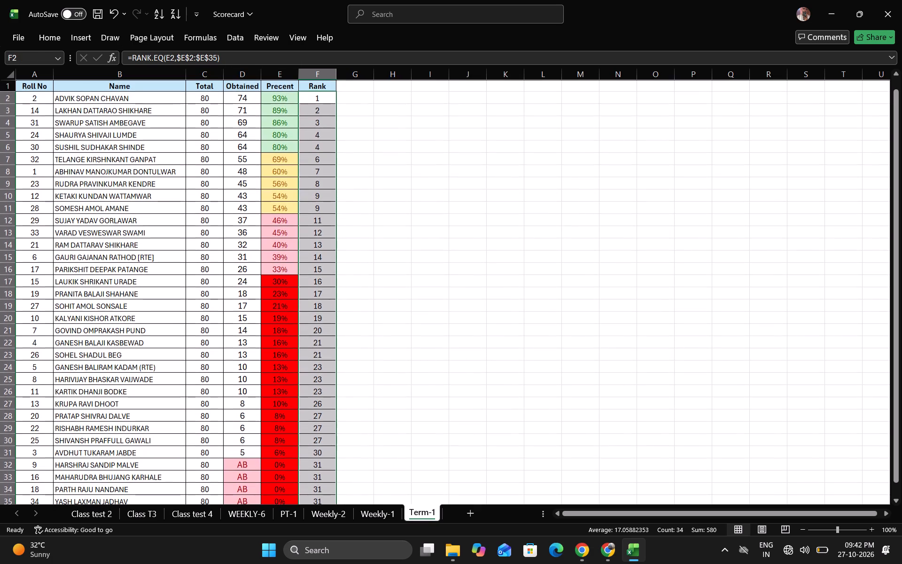
{"action": "left_click", "coordinate": [327, 100]}
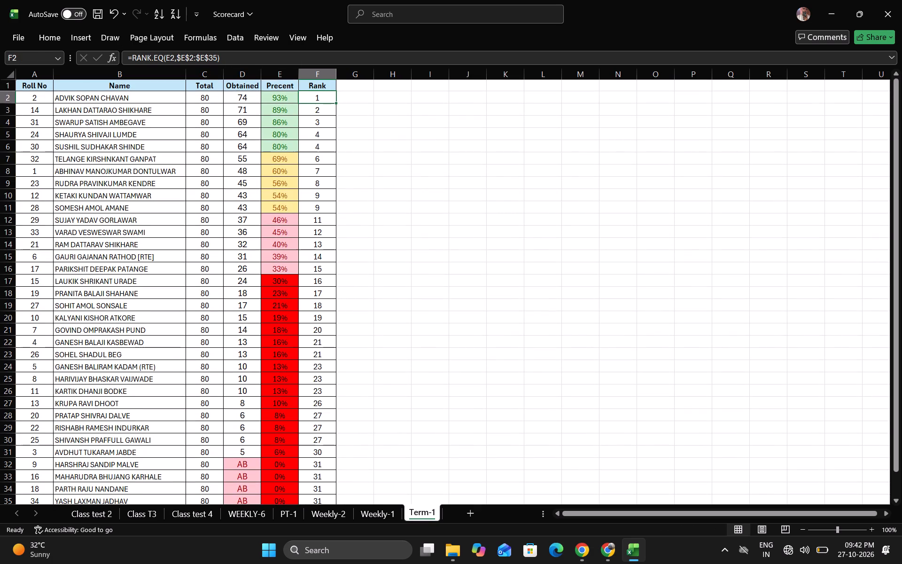
{"action": "left_click", "coordinate": [324, 108]}
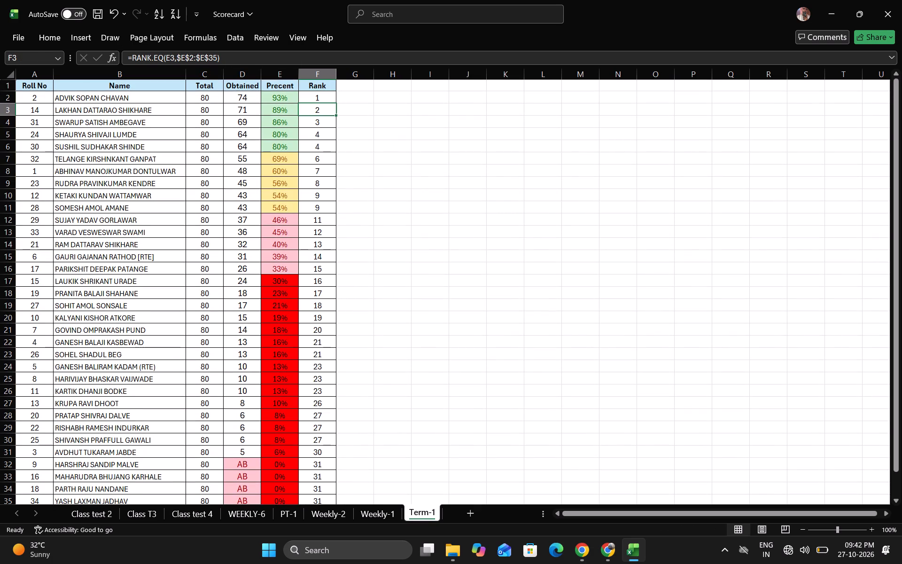
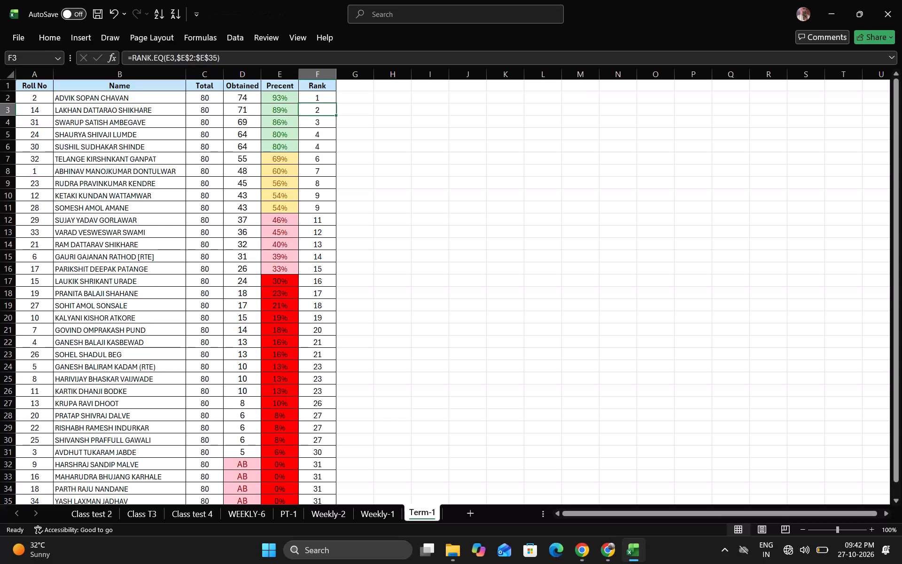
Save the Scorecard workbook.
{"action": "key", "text": "ctrl+s"}
{"action": "key", "text": "ctrl+s"}
{"action": "key", "text": "ctrl+s"}
{"action": "key", "text": "ctrl+s"}
{"action": "key", "text": "ctrl+s"}
{"action": "key", "text": "ctrl+s"}
{"action": "key", "text": "ctrl+s"}
{"action": "key", "text": "ctrl+s"}
{"action": "key", "text": "ctrl+s"}
{"action": "key", "text": "ctrl+s"}
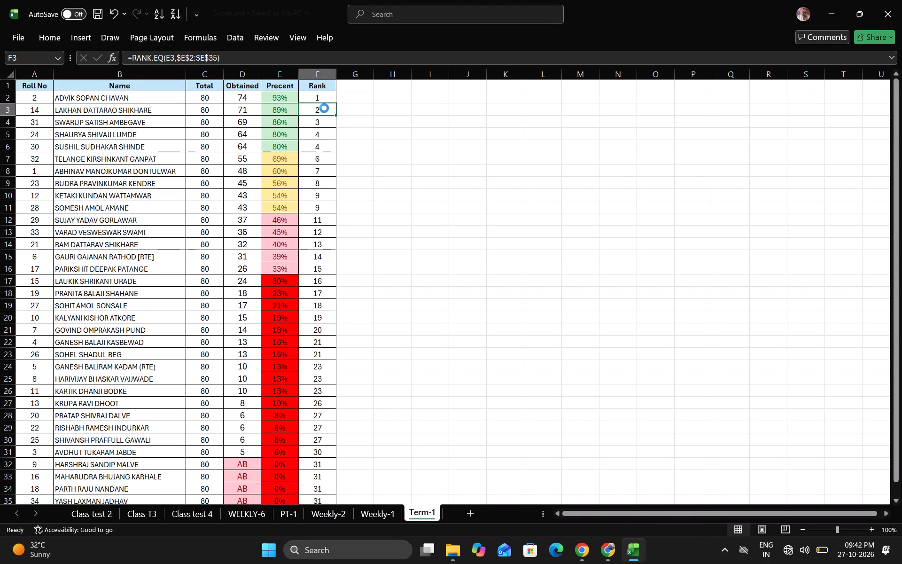
{"action": "key", "text": "ctrl+s"}
{"action": "key", "text": "ctrl+s"}
{"action": "key", "text": "ctrl+s"}
{"action": "key", "text": "ctrl+s"}
Review the student rows on the Term-1 sheet, checking several Precent formulas between E2 and E13.
{"action": "scroll", "coordinate": [324, 108], "scroll_direction": "up", "scroll_amount": 3}
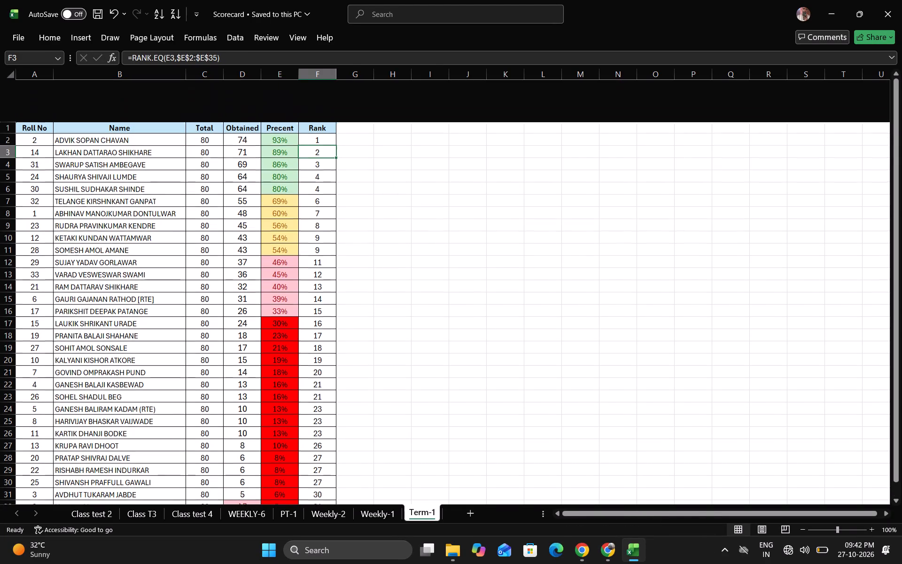
{"action": "scroll", "coordinate": [324, 108], "scroll_direction": "up", "scroll_amount": 1}
{"action": "scroll", "coordinate": [324, 108], "scroll_direction": "down", "scroll_amount": 2}
{"action": "scroll", "coordinate": [324, 108], "scroll_direction": "up", "scroll_amount": 1}
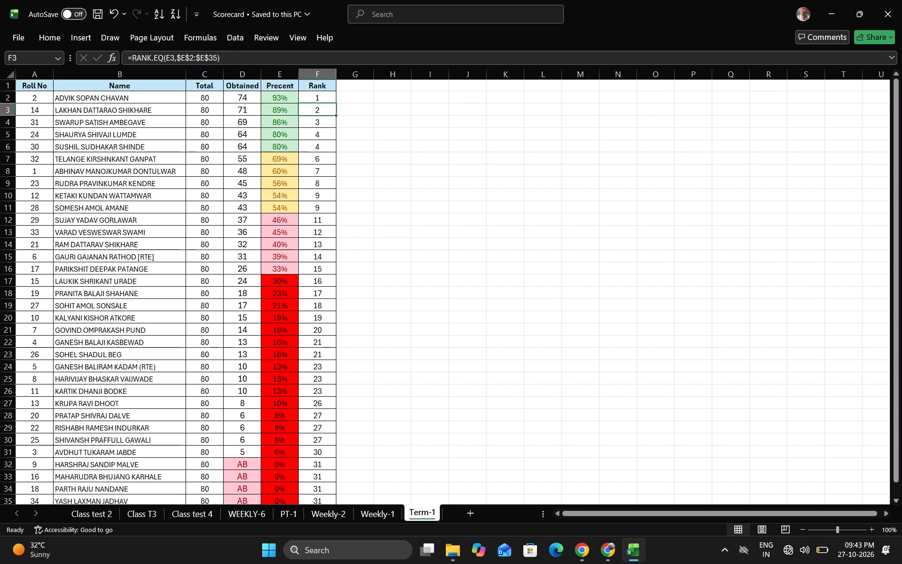
{"action": "left_click", "coordinate": [285, 92]}
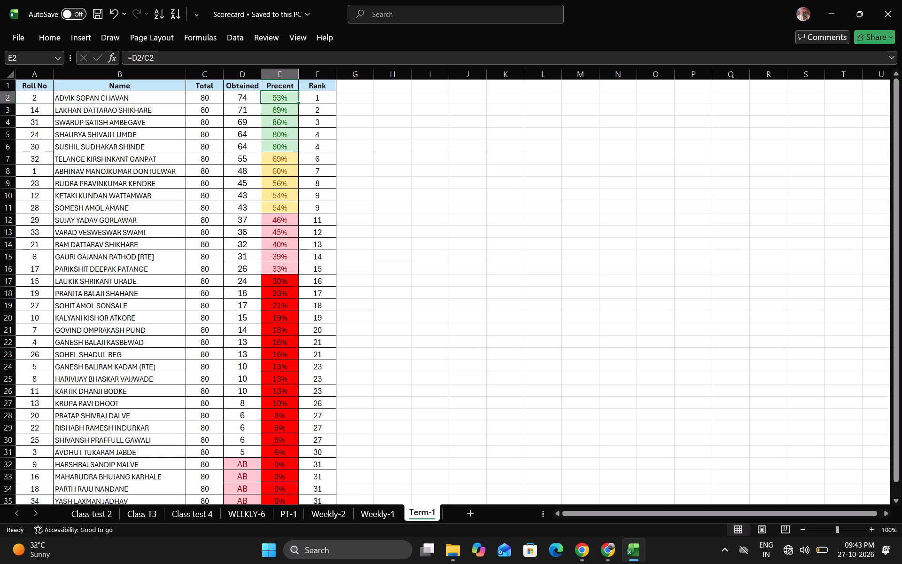
{"action": "scroll", "coordinate": [280, 255], "scroll_direction": "down", "scroll_amount": 2}
{"action": "scroll", "coordinate": [280, 255], "scroll_direction": "up", "scroll_amount": 2}
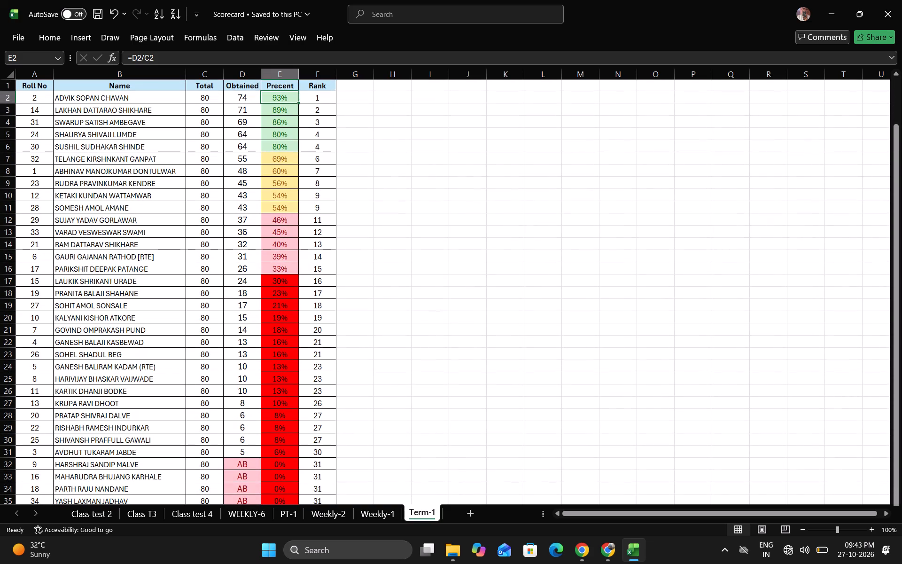
{"action": "left_click", "coordinate": [318, 230]}
{"action": "left_click", "coordinate": [293, 230]}
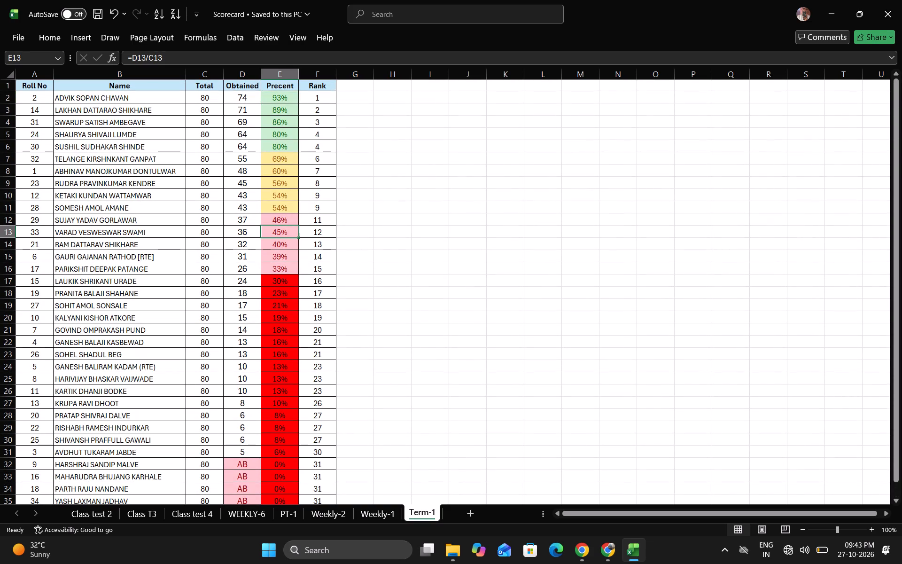
{"action": "left_click", "coordinate": [286, 213]}
{"action": "left_click", "coordinate": [283, 195]}
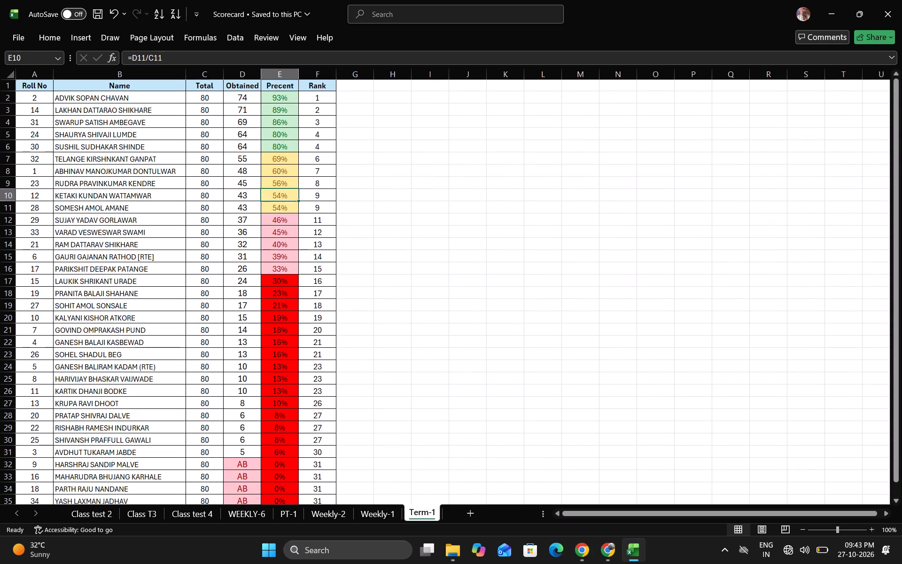
{"action": "left_click", "coordinate": [280, 179]}
{"action": "left_click_drag", "start_coordinate": [278, 170], "coordinate": [280, 159]}
{"action": "left_click", "coordinate": [280, 159]}
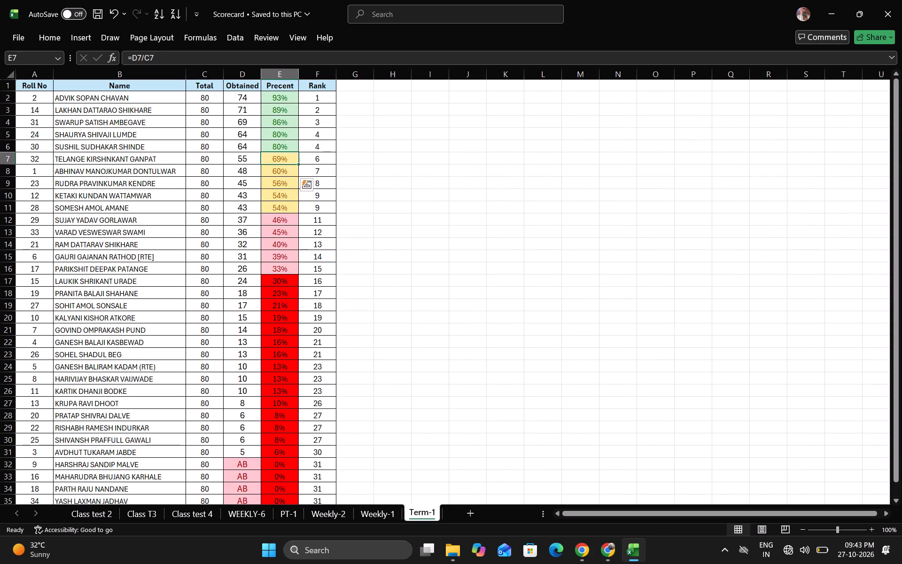
{"action": "scroll", "coordinate": [281, 194], "scroll_direction": "down", "scroll_amount": 1}
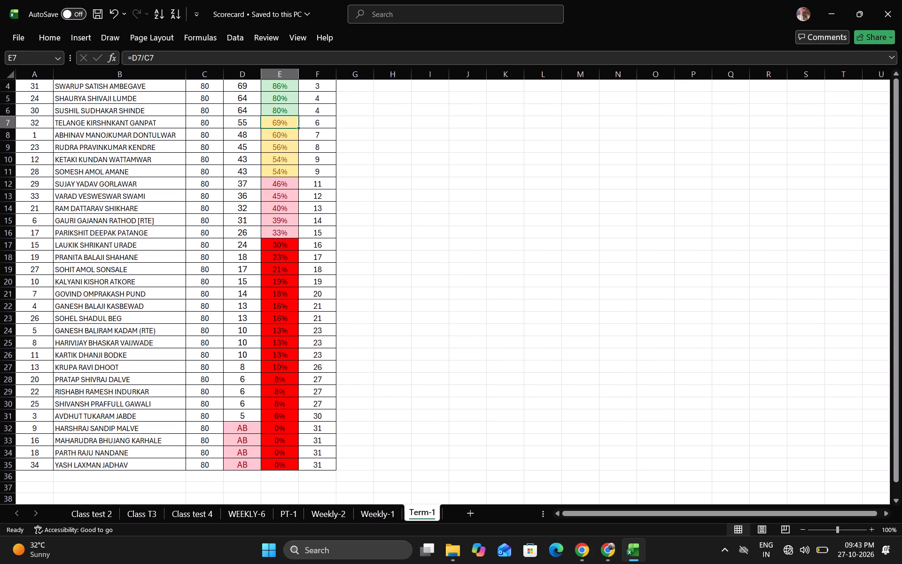
{"action": "scroll", "coordinate": [281, 194], "scroll_direction": "down", "scroll_amount": 1}
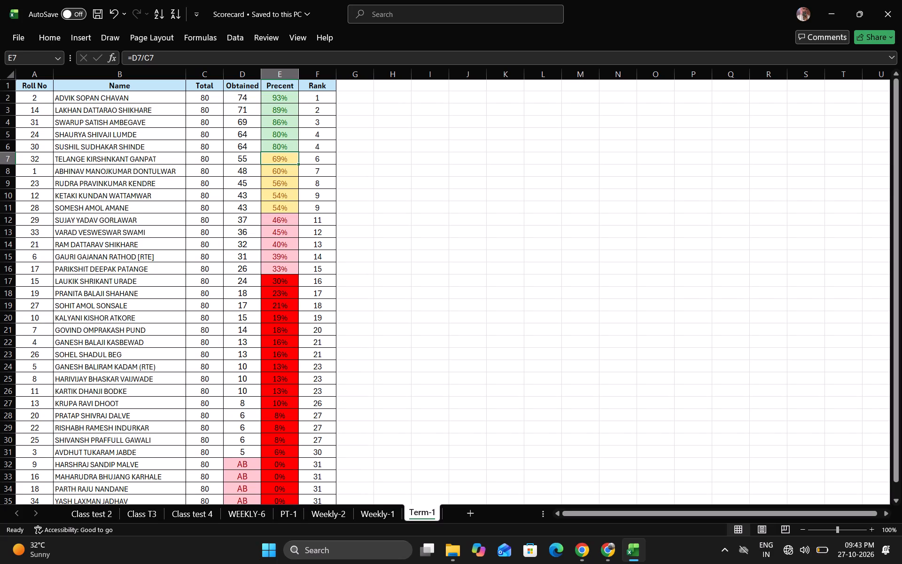
{"action": "scroll", "coordinate": [281, 194], "scroll_direction": "down", "scroll_amount": 8}
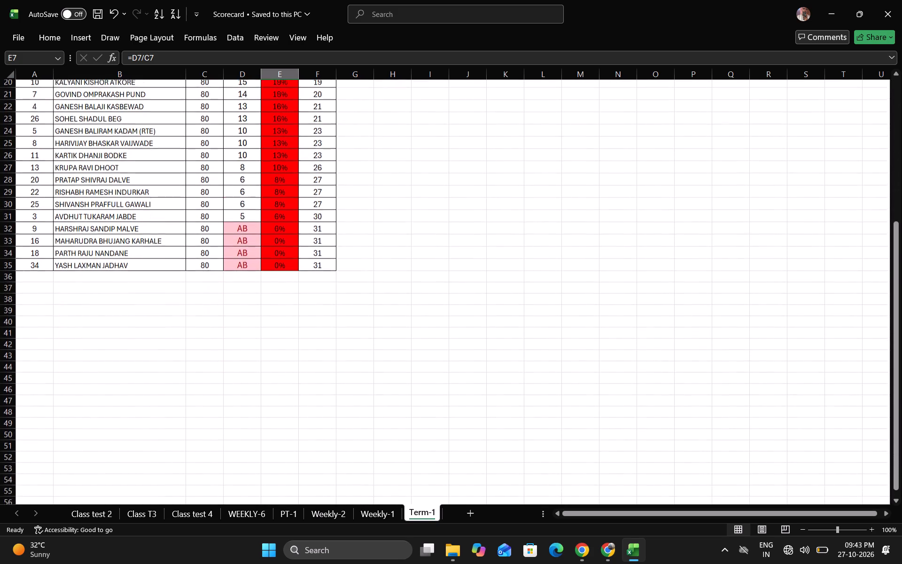
{"action": "scroll", "coordinate": [281, 194], "scroll_direction": "down", "scroll_amount": 2}
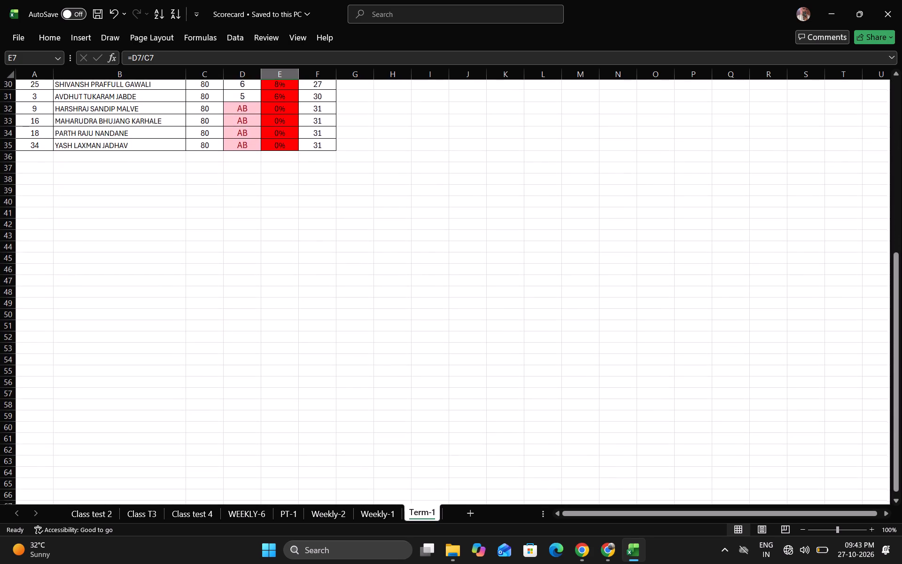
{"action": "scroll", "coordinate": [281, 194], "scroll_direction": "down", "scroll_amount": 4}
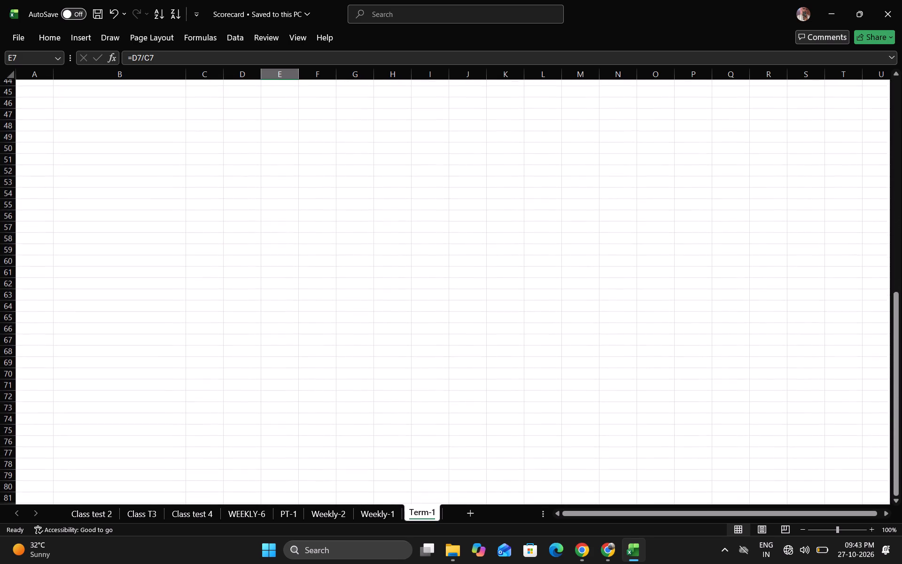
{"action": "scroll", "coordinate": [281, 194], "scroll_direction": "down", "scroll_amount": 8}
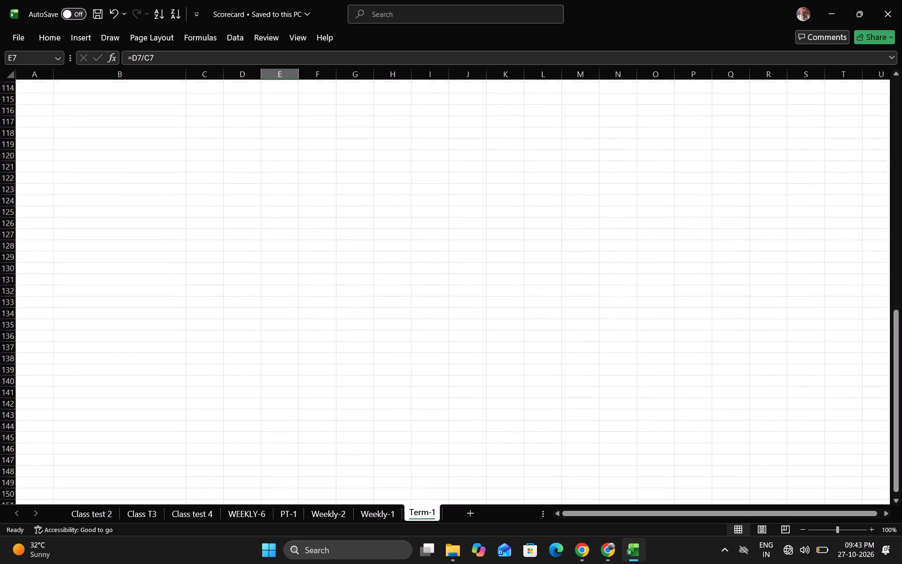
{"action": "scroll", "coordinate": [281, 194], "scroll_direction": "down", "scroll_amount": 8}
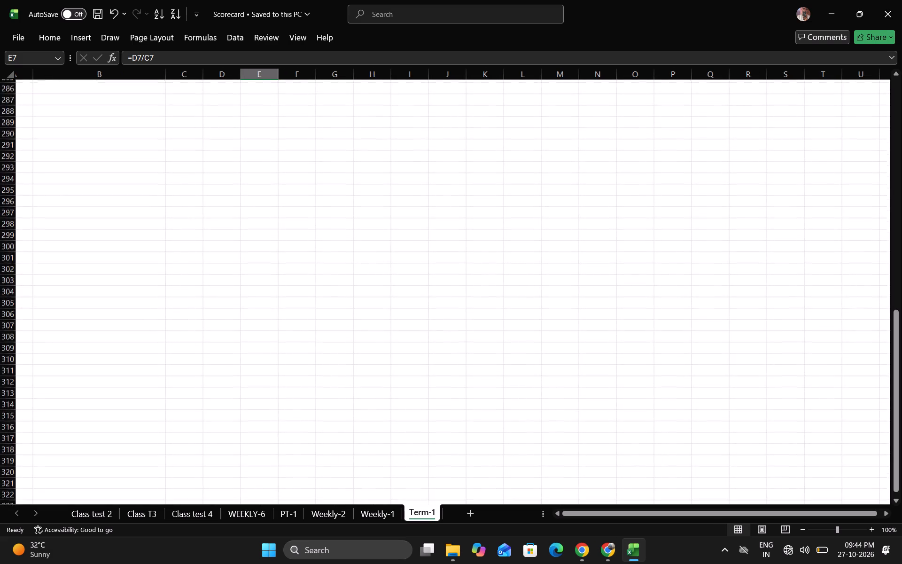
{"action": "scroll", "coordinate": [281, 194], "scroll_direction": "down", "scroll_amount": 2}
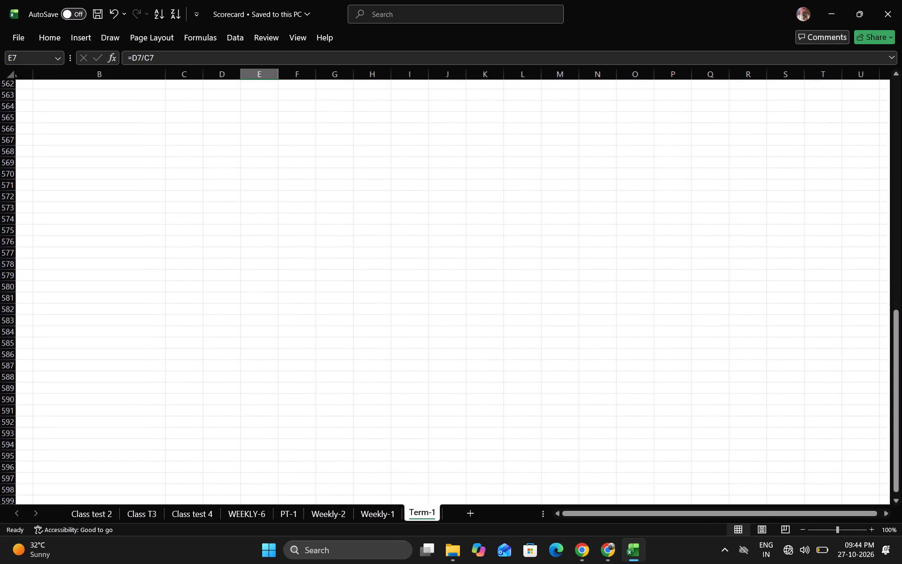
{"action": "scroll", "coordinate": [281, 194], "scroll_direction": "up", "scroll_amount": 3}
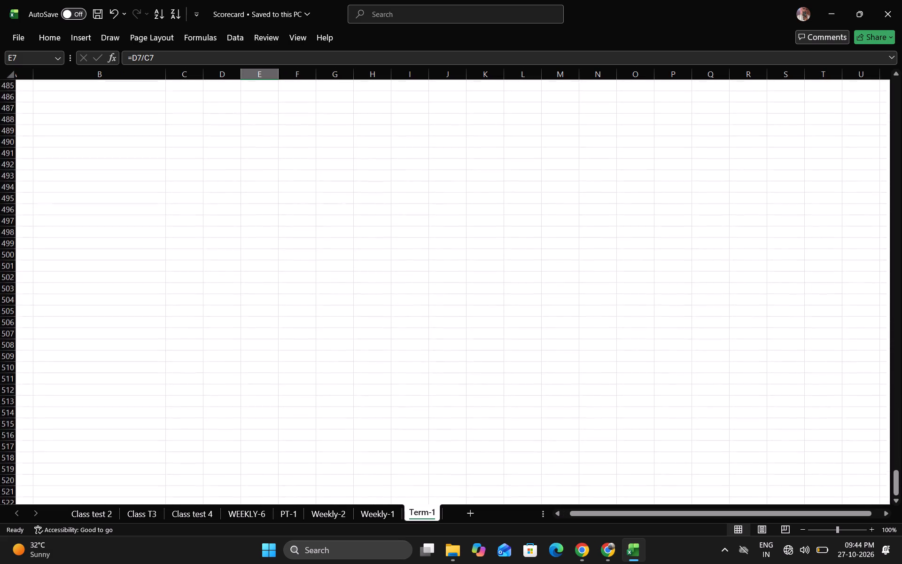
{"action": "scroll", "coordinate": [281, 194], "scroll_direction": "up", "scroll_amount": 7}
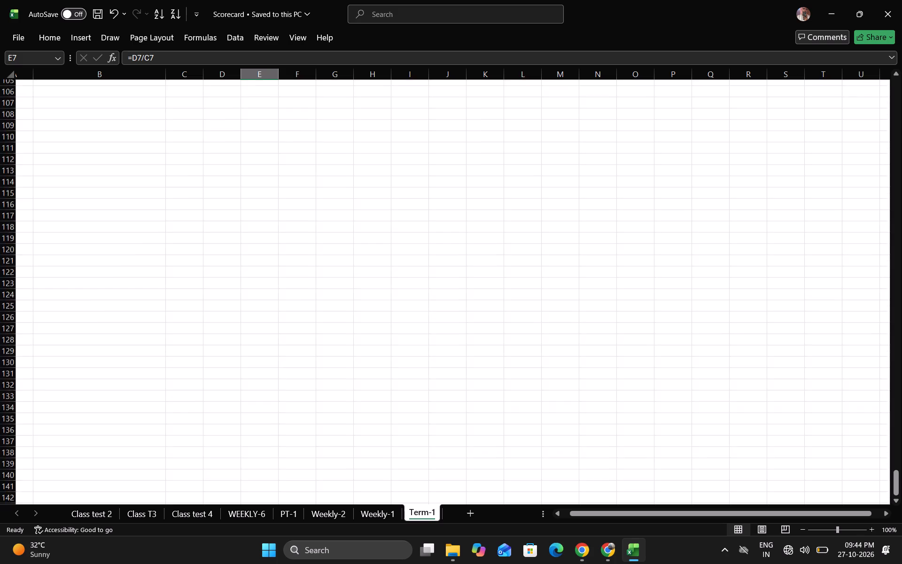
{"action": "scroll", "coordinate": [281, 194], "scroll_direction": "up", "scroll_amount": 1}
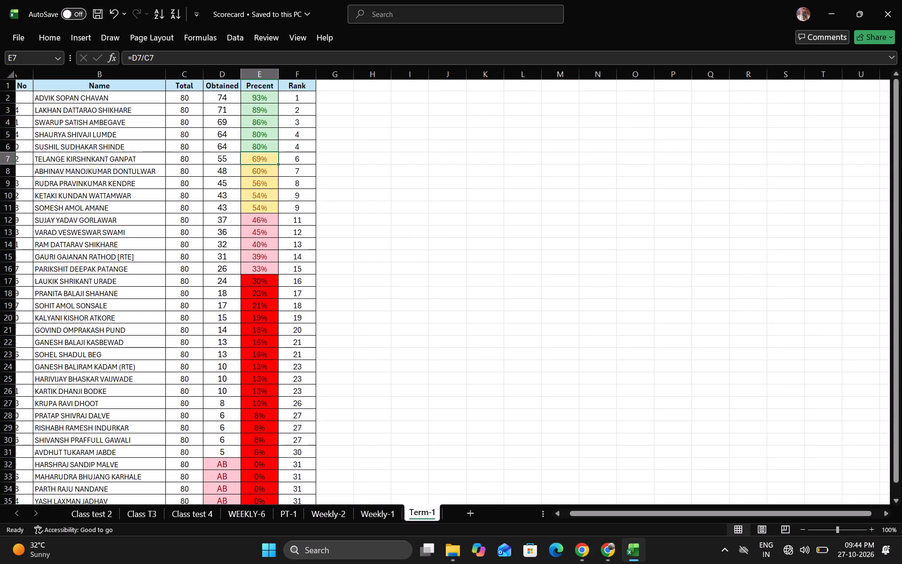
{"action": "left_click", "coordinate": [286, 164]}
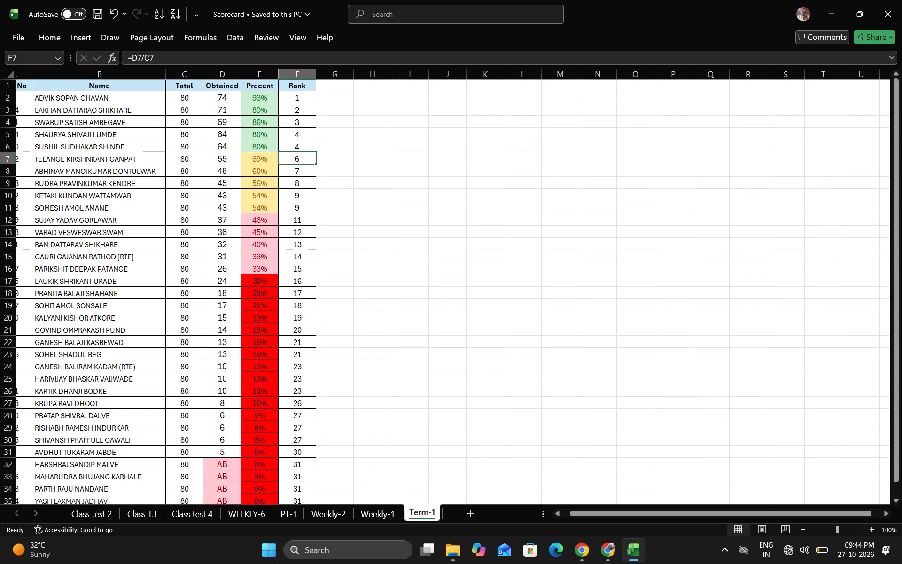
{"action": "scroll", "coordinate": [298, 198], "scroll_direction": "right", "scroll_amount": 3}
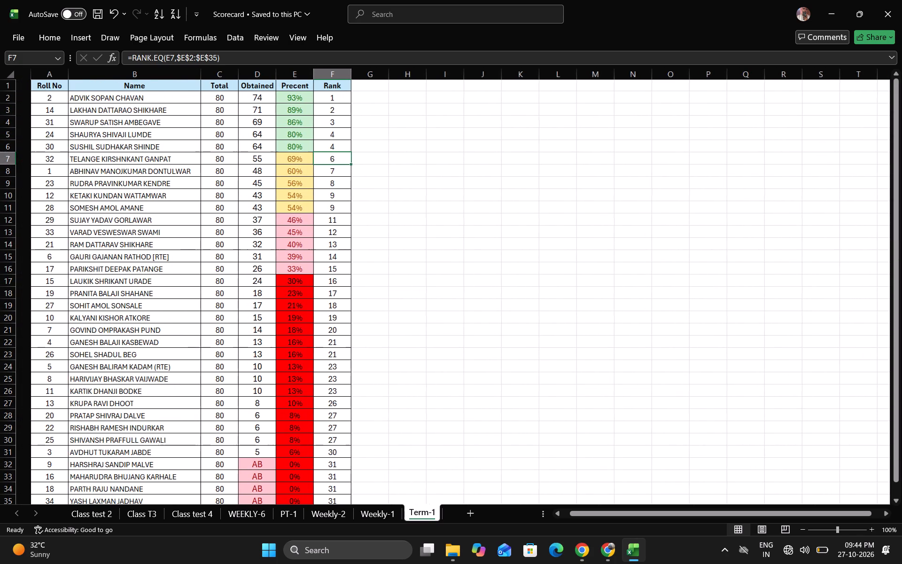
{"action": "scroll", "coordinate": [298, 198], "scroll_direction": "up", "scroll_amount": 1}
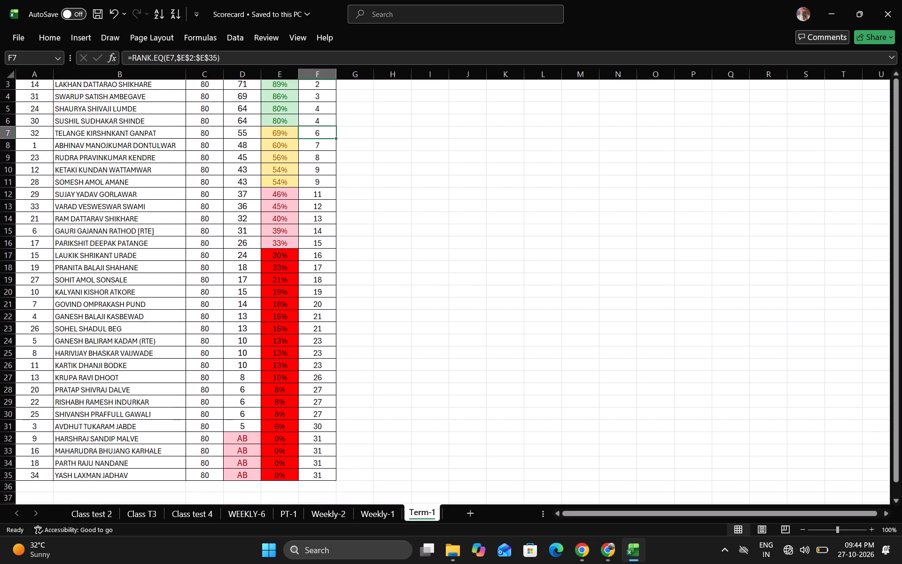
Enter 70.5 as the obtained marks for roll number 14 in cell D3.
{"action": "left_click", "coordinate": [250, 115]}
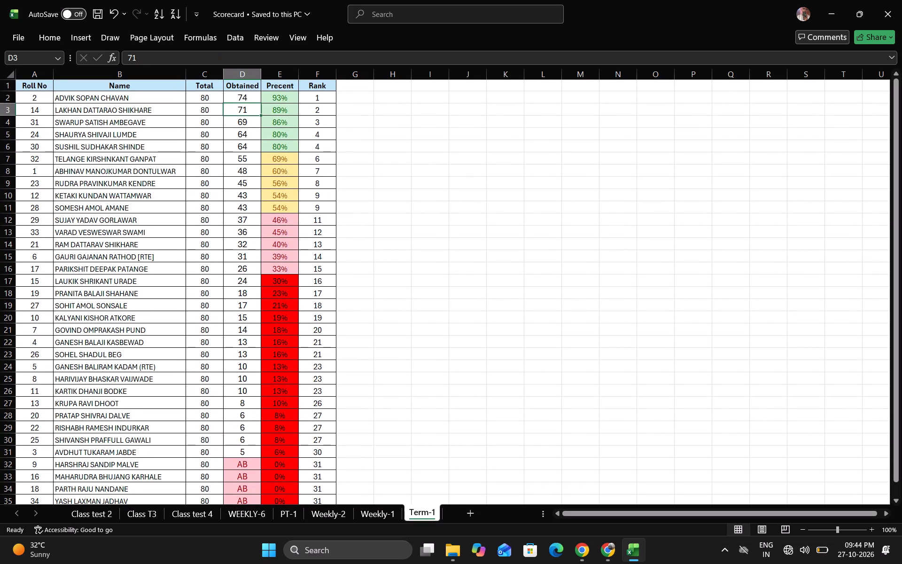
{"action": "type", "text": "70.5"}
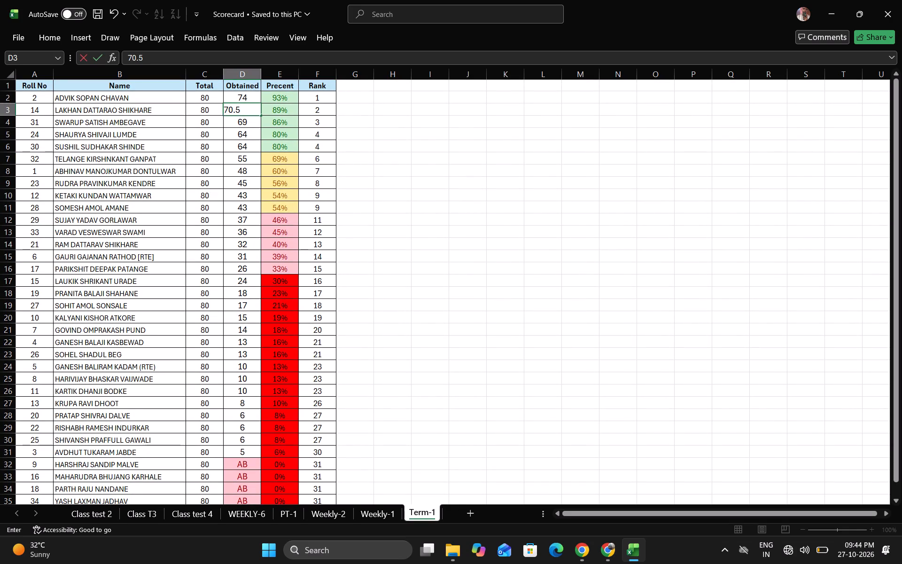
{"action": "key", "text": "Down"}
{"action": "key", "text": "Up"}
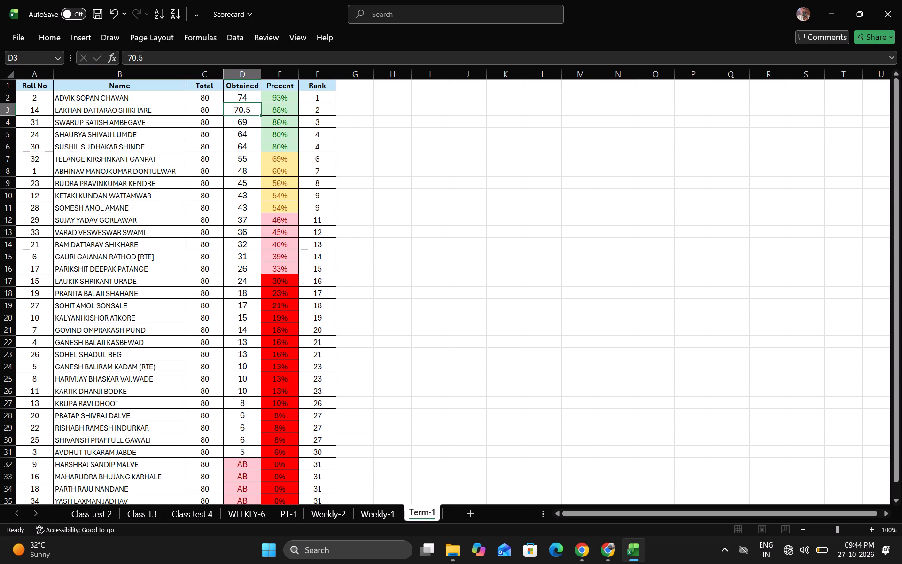
Set the obtained marks for roll number 14 in cell D3 to 71.
{"action": "key", "text": "7"}
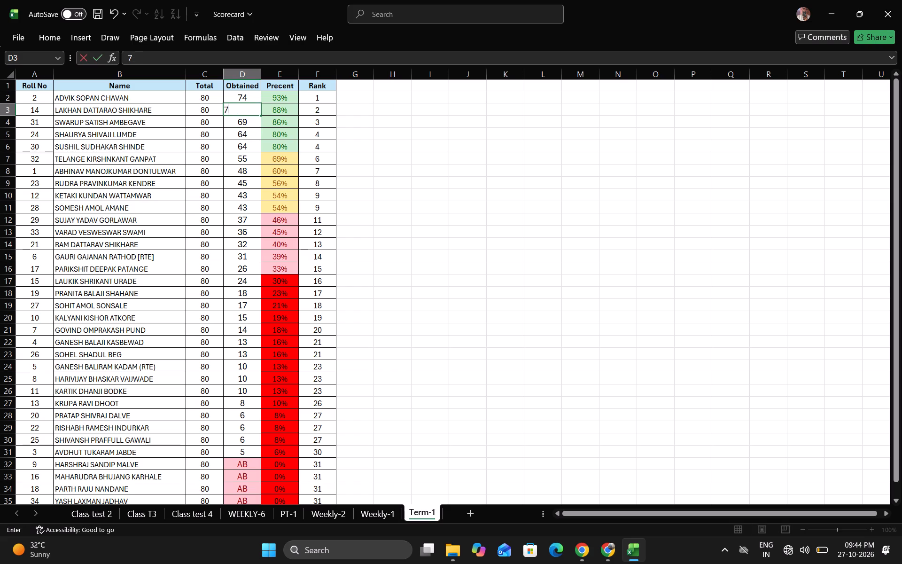
{"action": "key", "text": "1"}
{"action": "key", "text": "Down"}
{"action": "key", "text": "Up"}
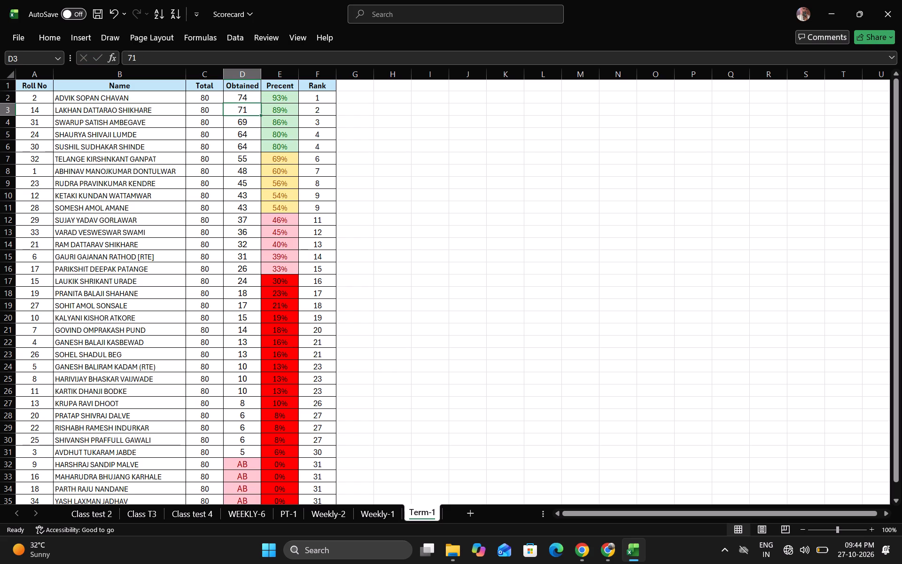
Check the top Precent formulas in column E and look through the student rows down to the AB absentees.
{"action": "key", "text": "Right"}
{"action": "key", "text": "Down"}
{"action": "key", "text": "Up"}
{"action": "key", "text": "Up"}
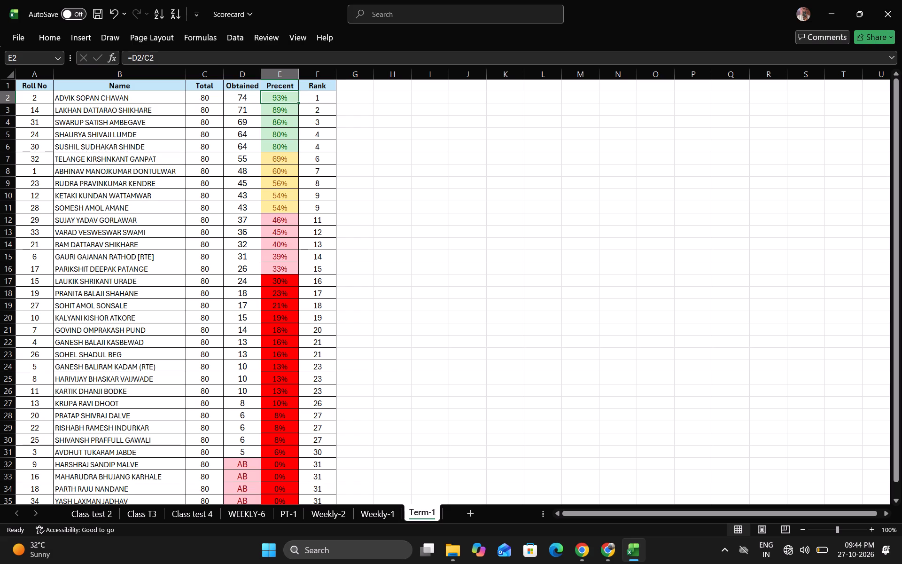
{"action": "left_click", "coordinate": [265, 112]}
{"action": "scroll", "coordinate": [265, 112], "scroll_direction": "down", "scroll_amount": 1}
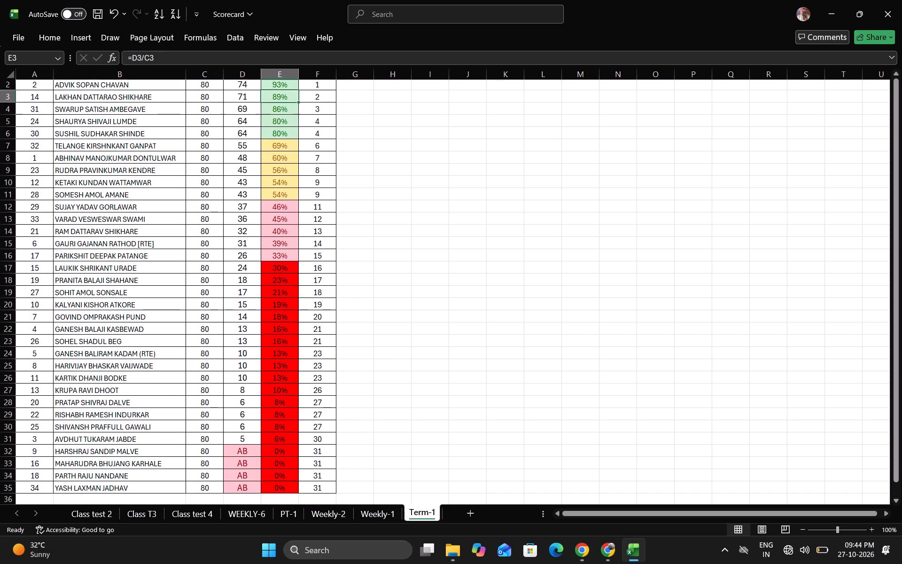
{"action": "scroll", "coordinate": [265, 112], "scroll_direction": "down", "scroll_amount": 2}
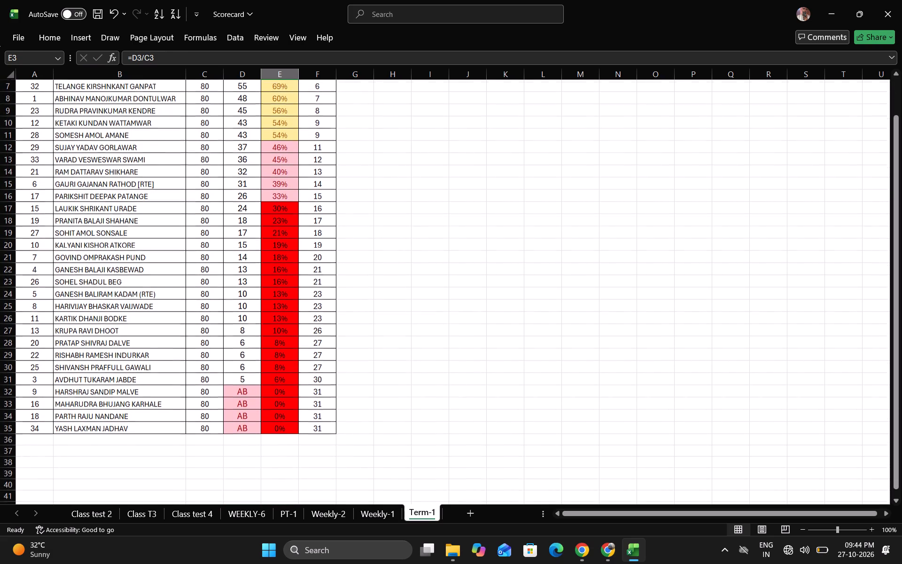
{"action": "scroll", "coordinate": [265, 112], "scroll_direction": "down", "scroll_amount": 2}
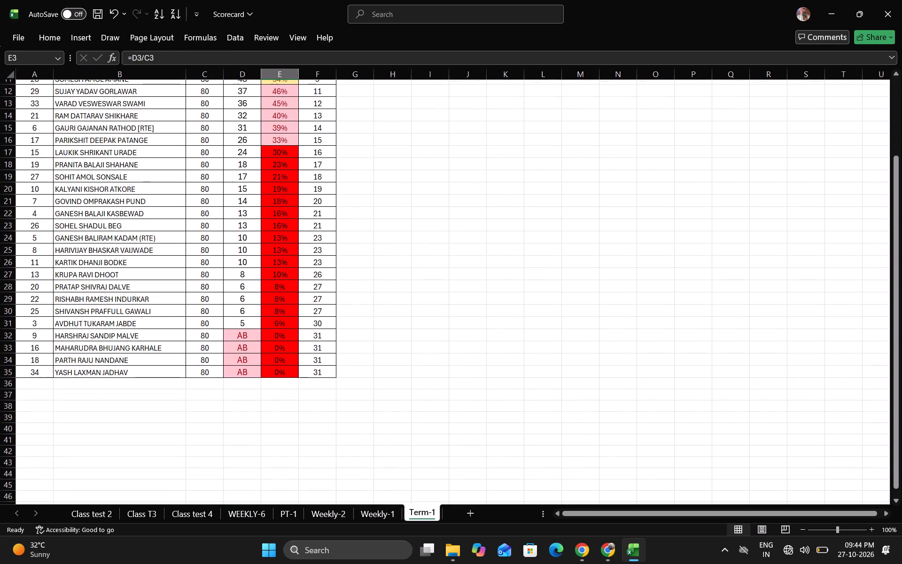
{"action": "scroll", "coordinate": [265, 112], "scroll_direction": "down", "scroll_amount": 3}
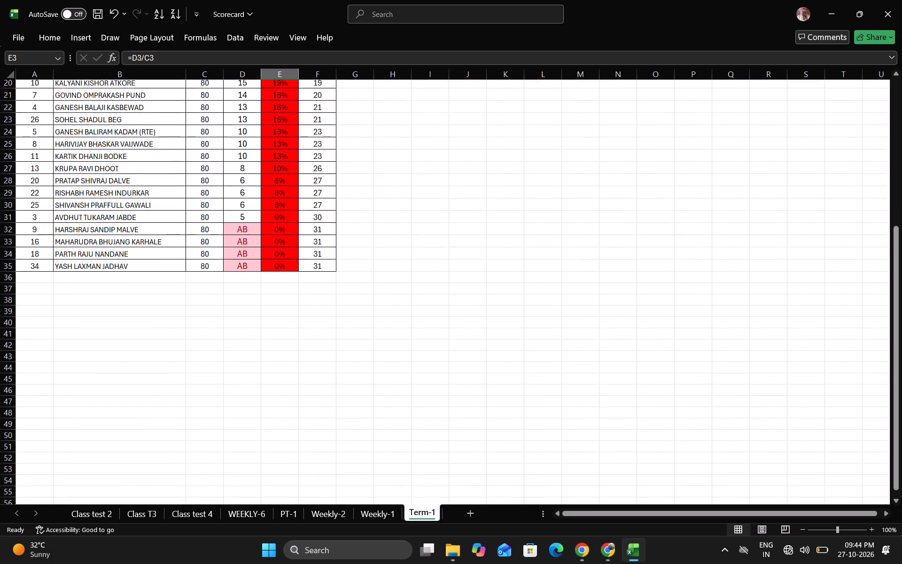
{"action": "scroll", "coordinate": [265, 112], "scroll_direction": "down", "scroll_amount": 2}
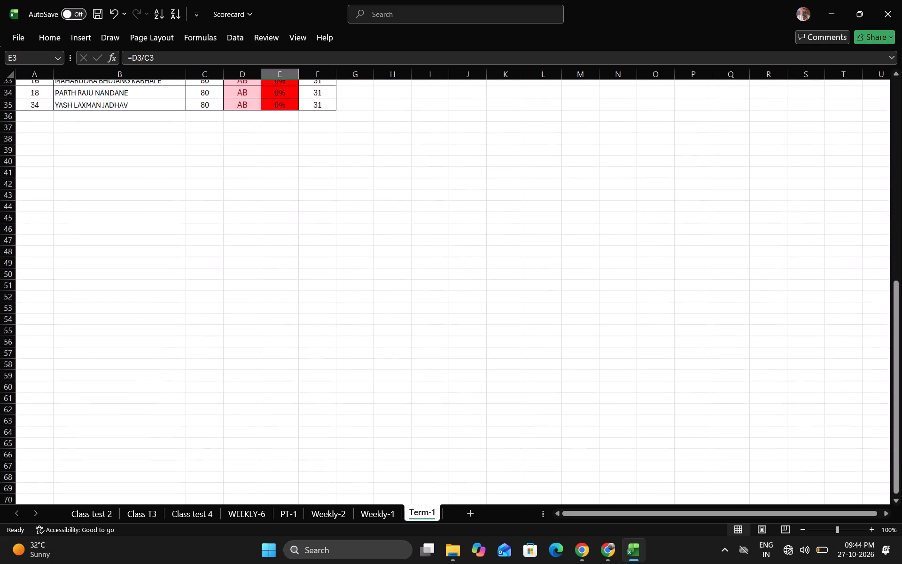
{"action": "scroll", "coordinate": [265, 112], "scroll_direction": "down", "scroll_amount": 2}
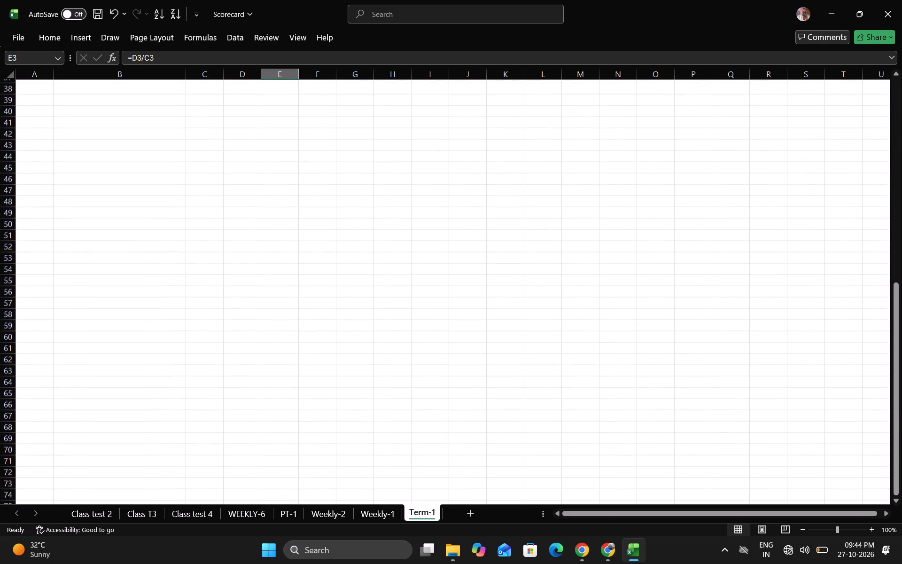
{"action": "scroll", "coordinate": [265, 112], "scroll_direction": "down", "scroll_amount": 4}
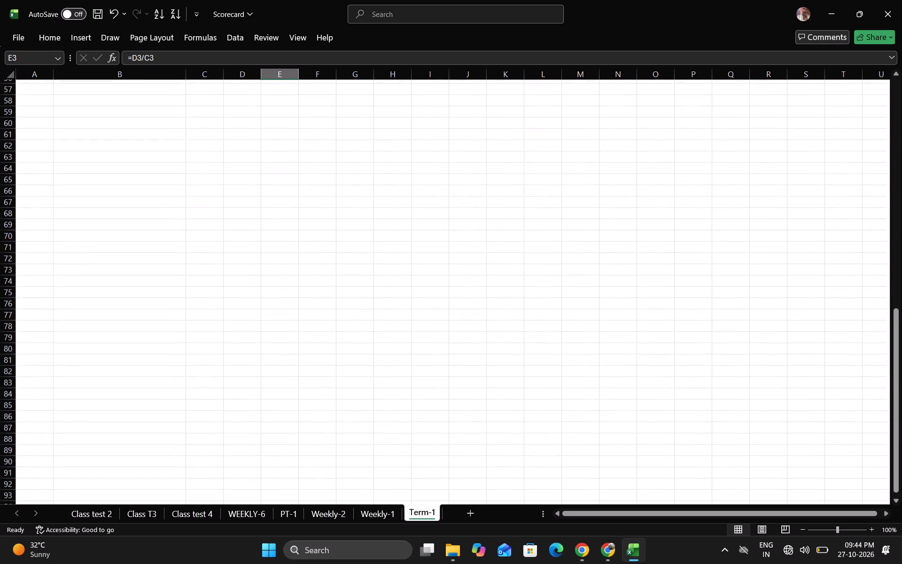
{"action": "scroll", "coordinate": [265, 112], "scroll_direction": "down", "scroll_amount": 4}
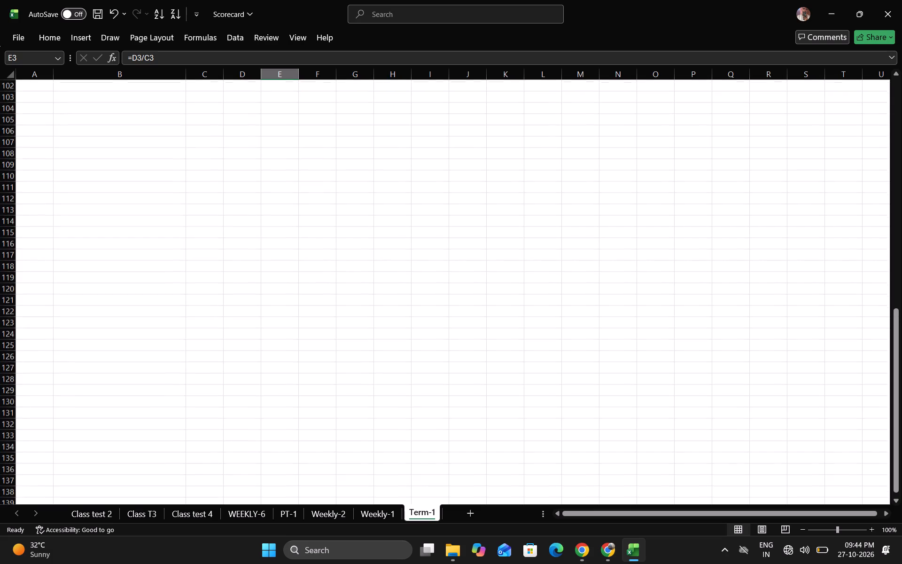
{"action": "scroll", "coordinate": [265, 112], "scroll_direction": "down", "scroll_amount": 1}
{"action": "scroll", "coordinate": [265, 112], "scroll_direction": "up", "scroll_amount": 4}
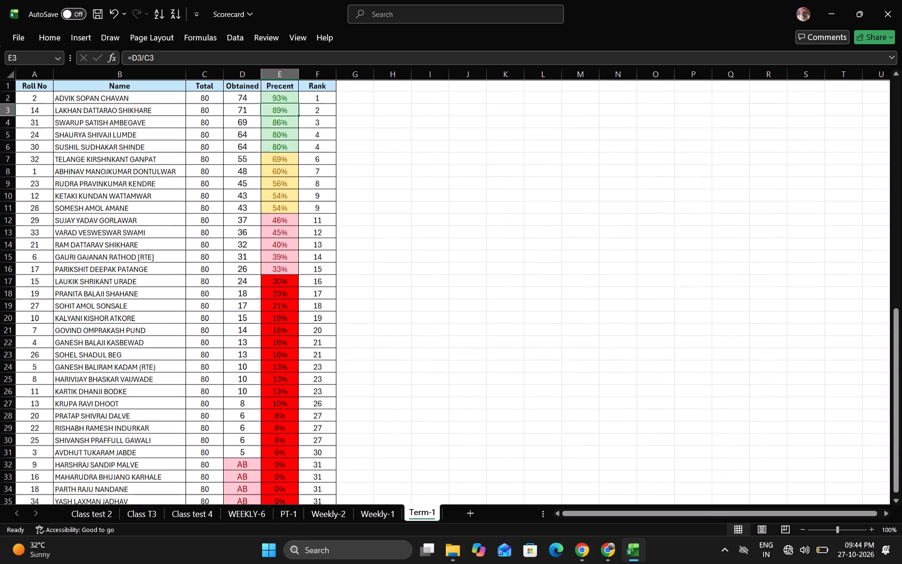
Save the Scorecard workbook with the corrected Term-1 sheet.
{"action": "left_click", "coordinate": [382, 176]}
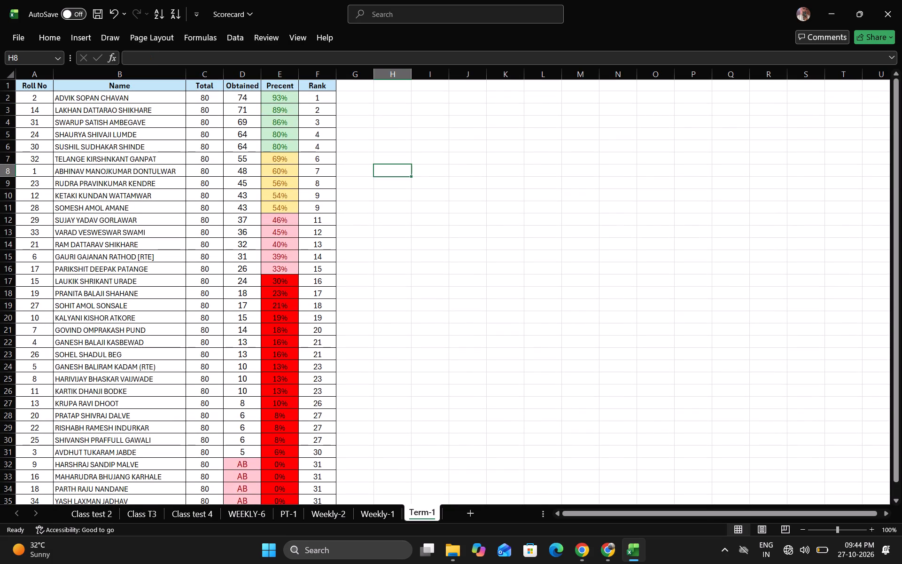
{"action": "key", "text": "ctrl+s"}
{"action": "key", "text": "ctrl+s"}
{"action": "key", "text": "ctrl+s"}
{"action": "key", "text": "ctrl+s"}
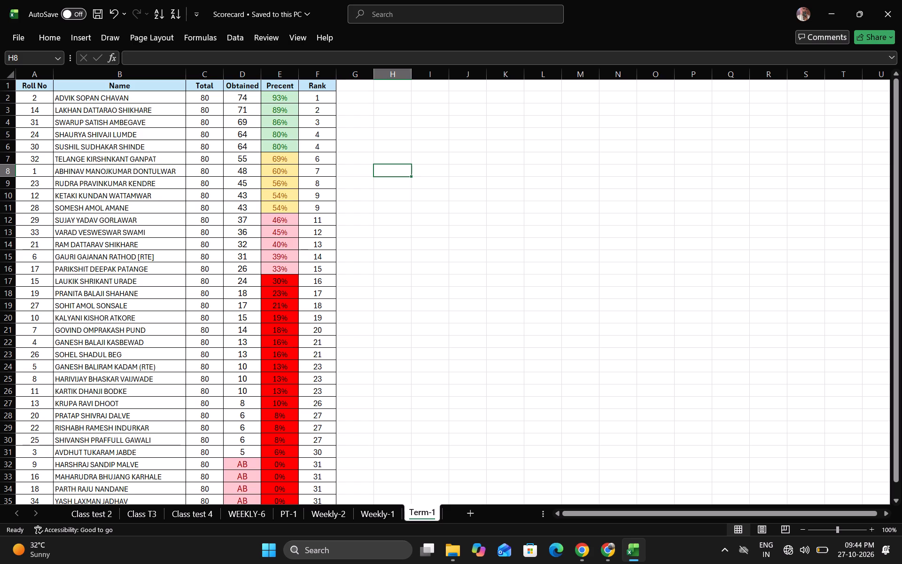
{"action": "scroll", "coordinate": [382, 176], "scroll_direction": "down", "scroll_amount": 1}
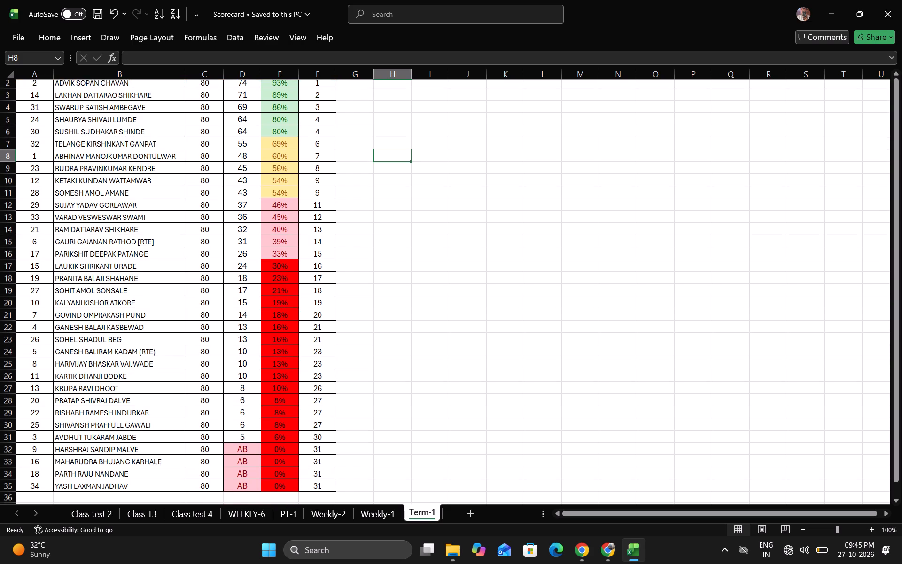
{"action": "scroll", "coordinate": [382, 176], "scroll_direction": "down", "scroll_amount": 1}
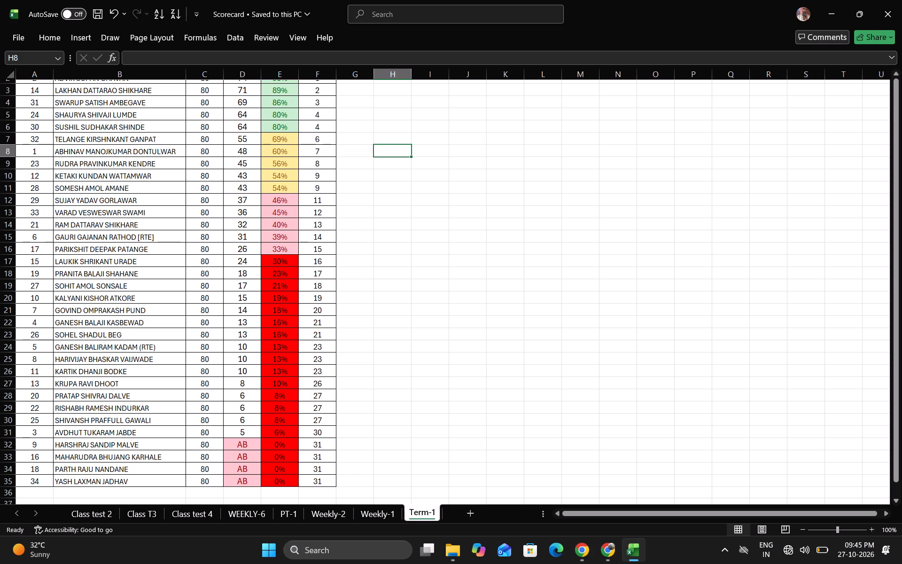
{"action": "scroll", "coordinate": [382, 176], "scroll_direction": "down", "scroll_amount": 1}
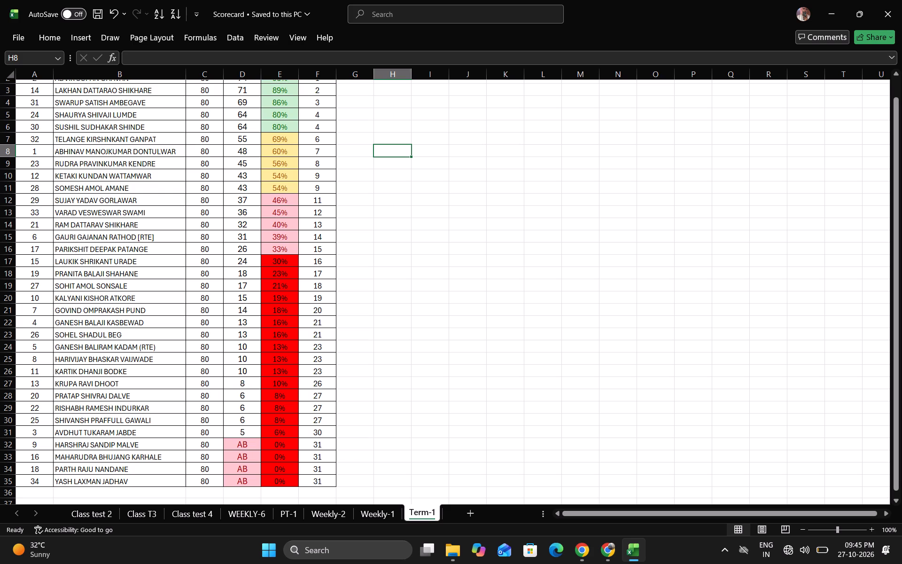
{"action": "key", "text": "ctrl+s"}
{"action": "key", "text": "ctrl+s"}
{"action": "key", "text": "ctrl+s"}
{"action": "scroll", "coordinate": [382, 176], "scroll_direction": "up", "scroll_amount": 1}
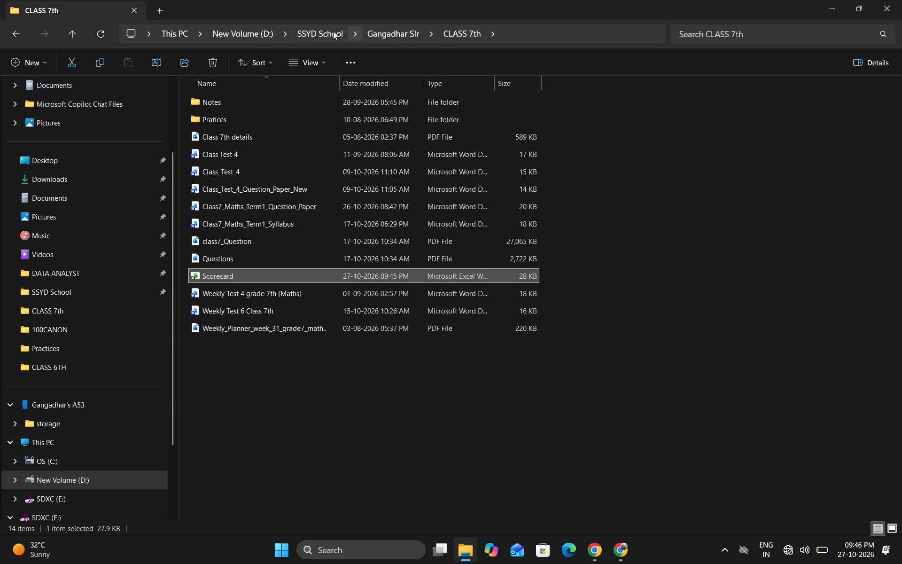
{"action": "left_click", "coordinate": [333, 31]}
{"action": "left_click", "coordinate": [376, 33]}
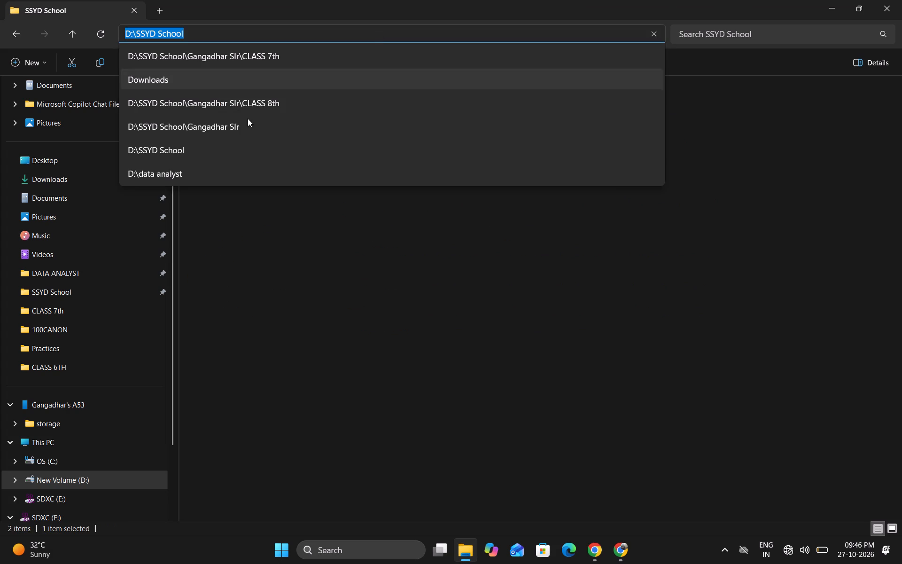
{"action": "left_click", "coordinate": [289, 293]}
{"action": "double_click", "coordinate": [248, 107]}
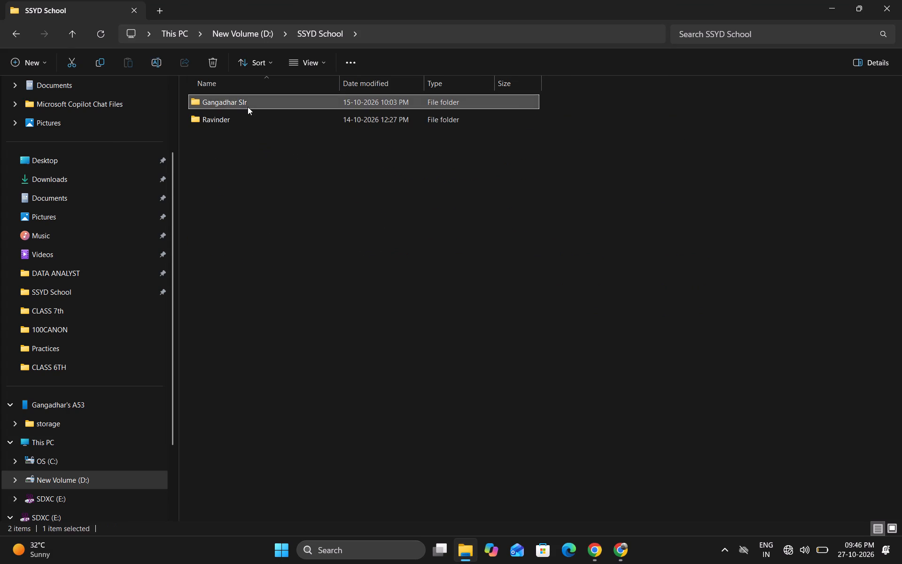
{"action": "double_click", "coordinate": [241, 138]}
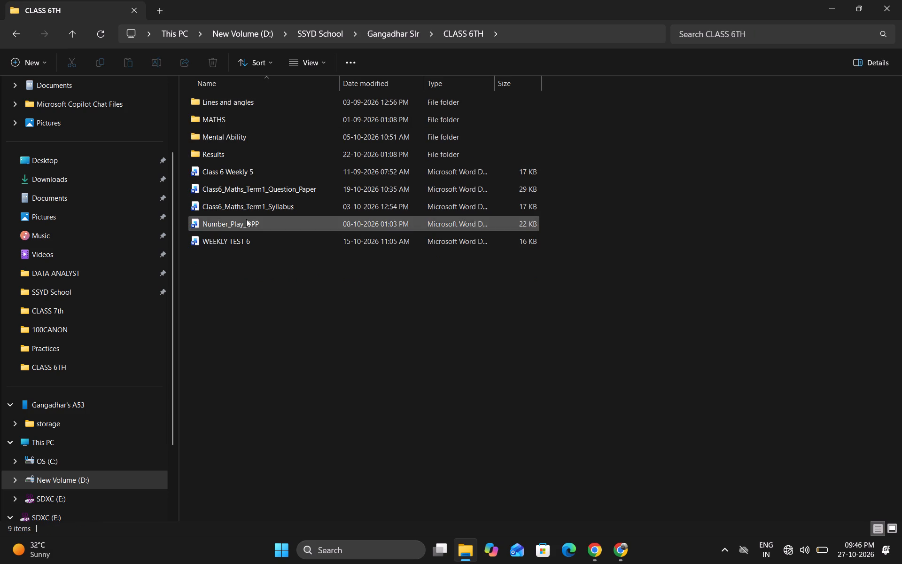
{"action": "double_click", "coordinate": [254, 194]}
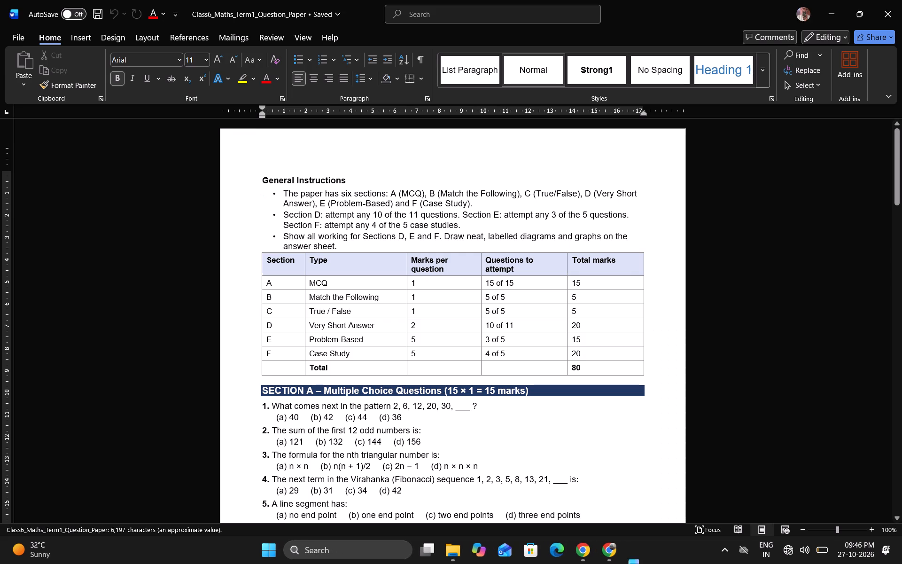
Read the General Instructions, marks table and Section A multiple choice questions 1 to 15 of the Class 6 maths paper.
{"action": "scroll", "coordinate": [326, 300], "scroll_direction": "down", "scroll_amount": 2}
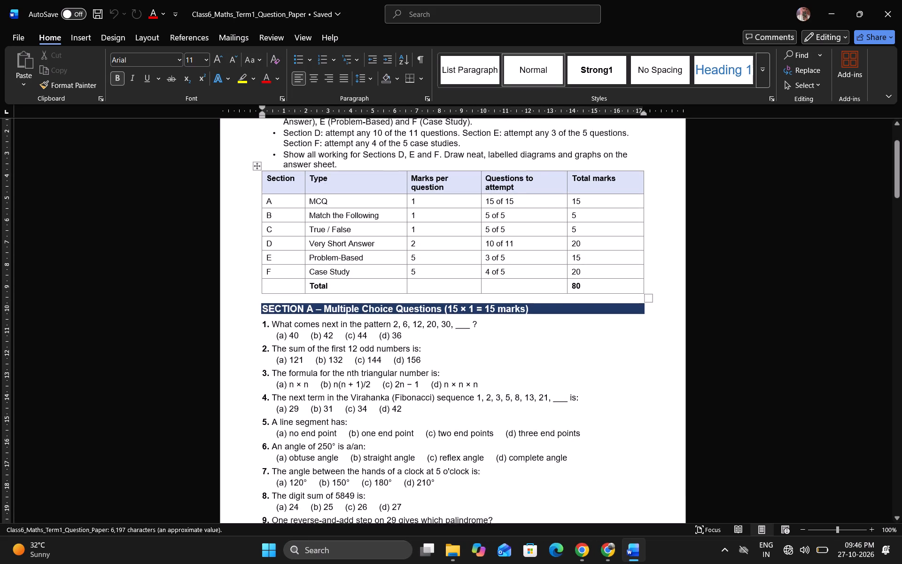
{"action": "scroll", "coordinate": [326, 300], "scroll_direction": "down", "scroll_amount": 1}
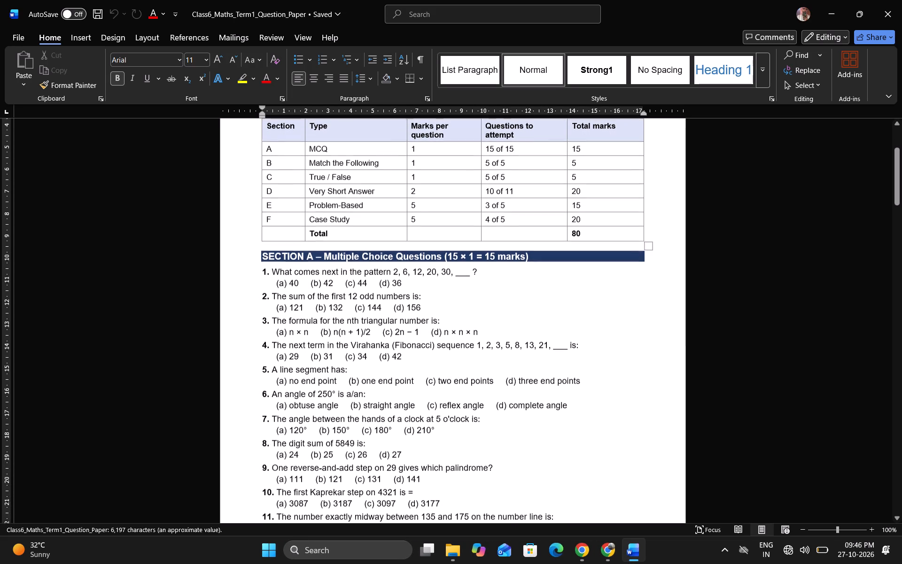
{"action": "scroll", "coordinate": [326, 300], "scroll_direction": "down", "scroll_amount": 1}
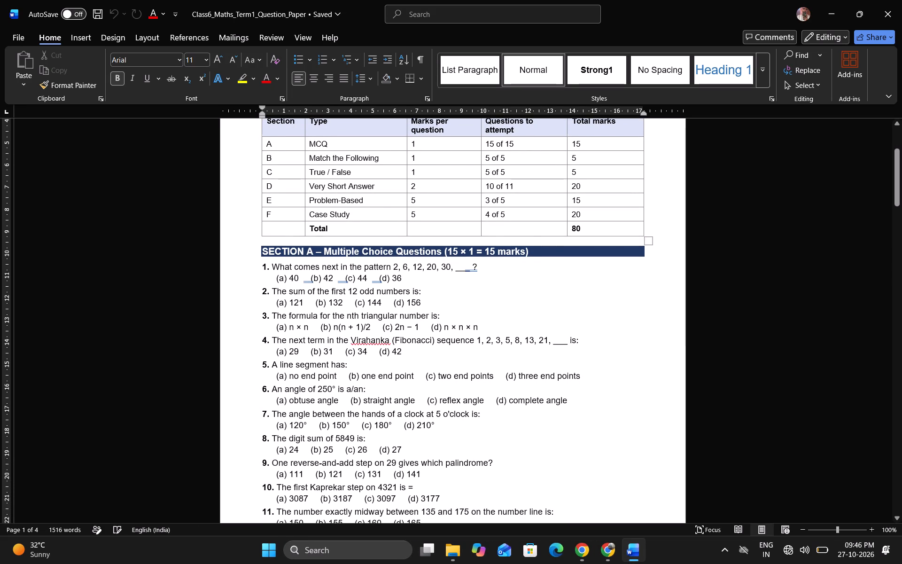
{"action": "left_click_drag", "start_coordinate": [272, 266], "coordinate": [476, 271]}
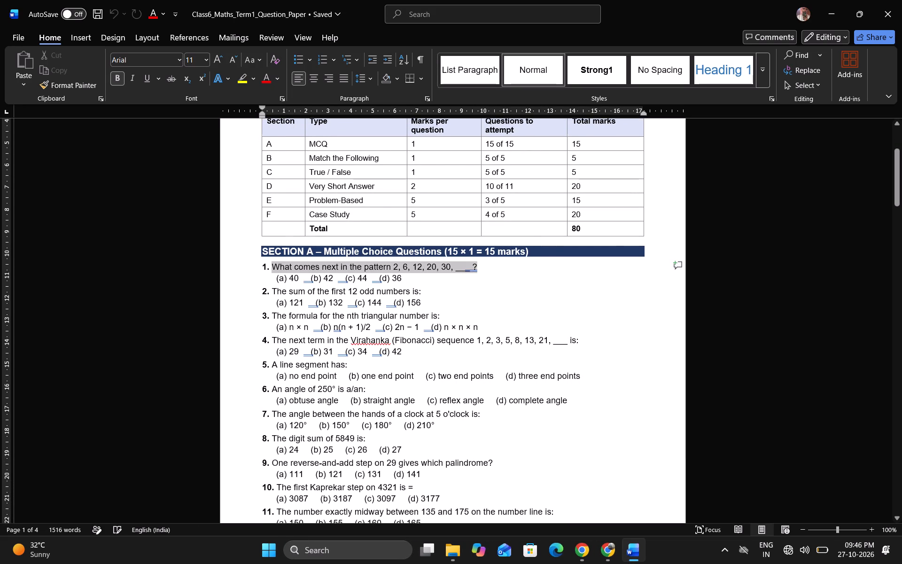
{"action": "left_click_drag", "start_coordinate": [476, 271], "coordinate": [476, 271]}
{"action": "left_click", "coordinate": [476, 271]}
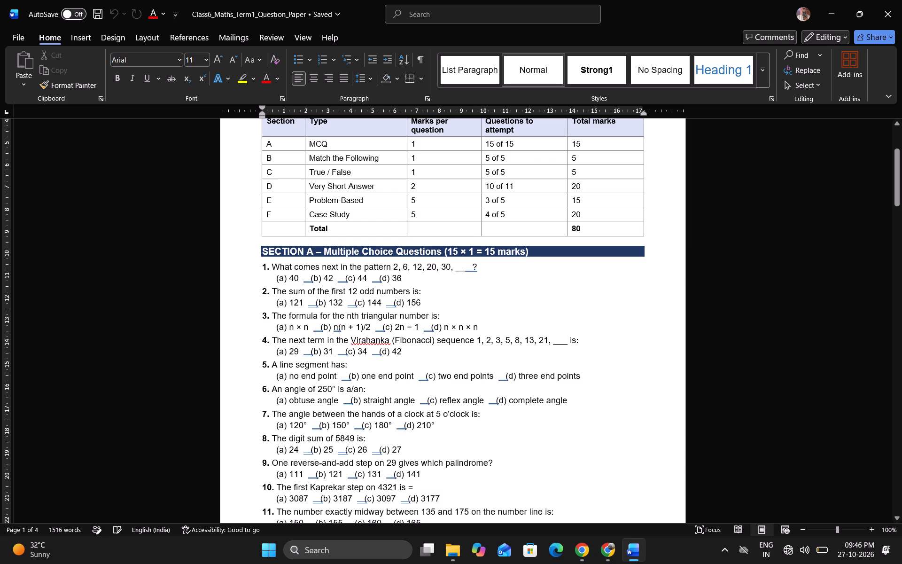
{"action": "left_click_drag", "start_coordinate": [404, 280], "coordinate": [276, 276]}
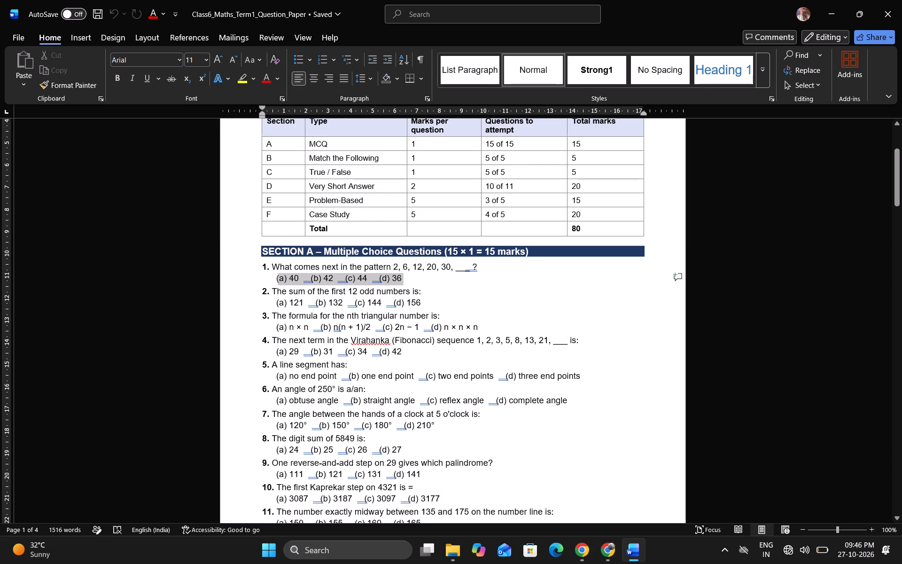
{"action": "left_click_drag", "start_coordinate": [276, 276], "coordinate": [273, 276]}
{"action": "left_click", "coordinate": [345, 304]}
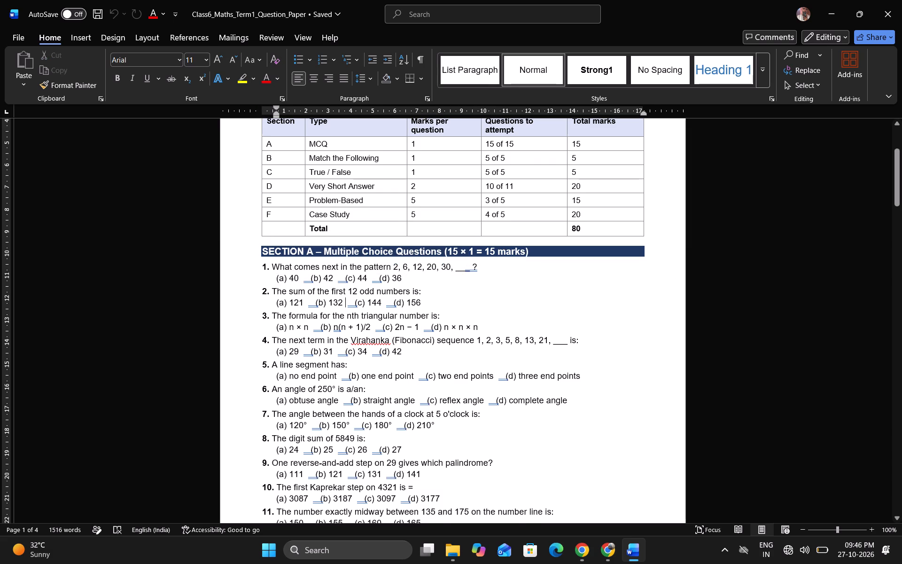
{"action": "scroll", "coordinate": [345, 304], "scroll_direction": "down", "scroll_amount": 1}
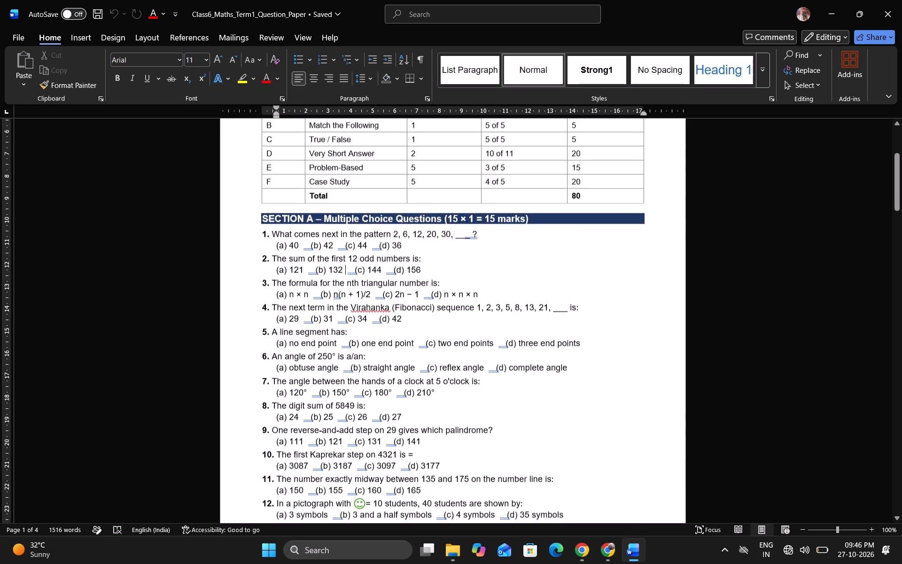
{"action": "scroll", "coordinate": [345, 304], "scroll_direction": "down", "scroll_amount": 2}
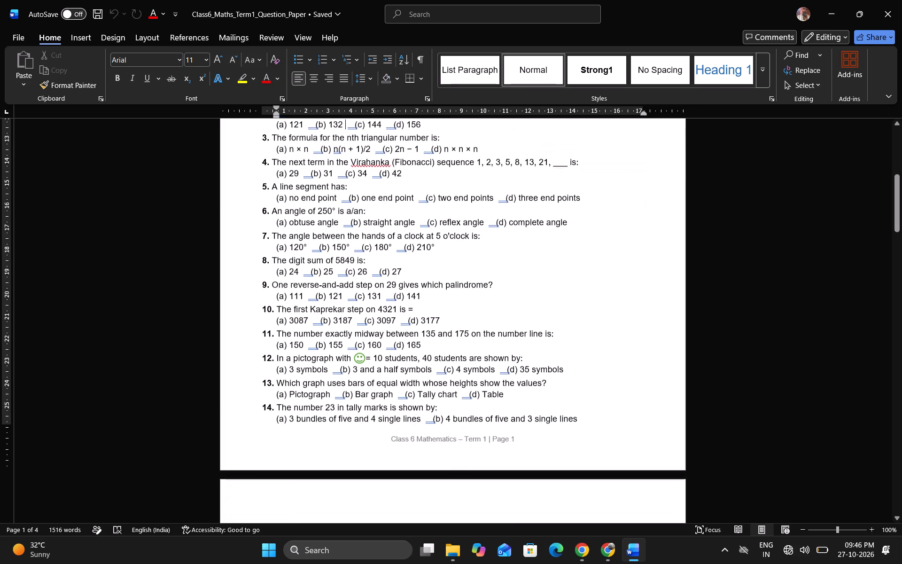
{"action": "scroll", "coordinate": [345, 304], "scroll_direction": "down", "scroll_amount": 2}
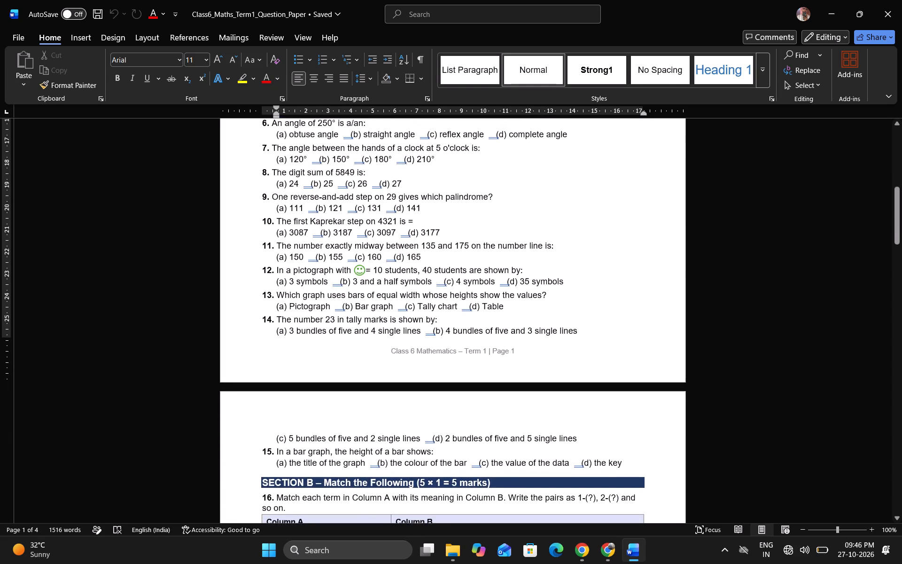
{"action": "scroll", "coordinate": [345, 304], "scroll_direction": "down", "scroll_amount": 2}
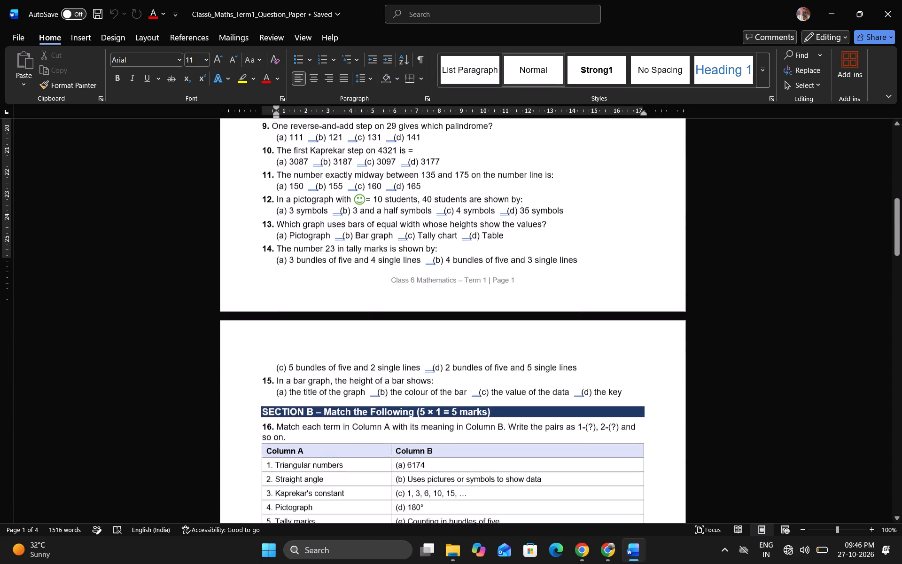
Review Section B matching, Section C true or false and Section D very short answer questions 16 to 32.
{"action": "scroll", "coordinate": [345, 304], "scroll_direction": "down", "scroll_amount": 2}
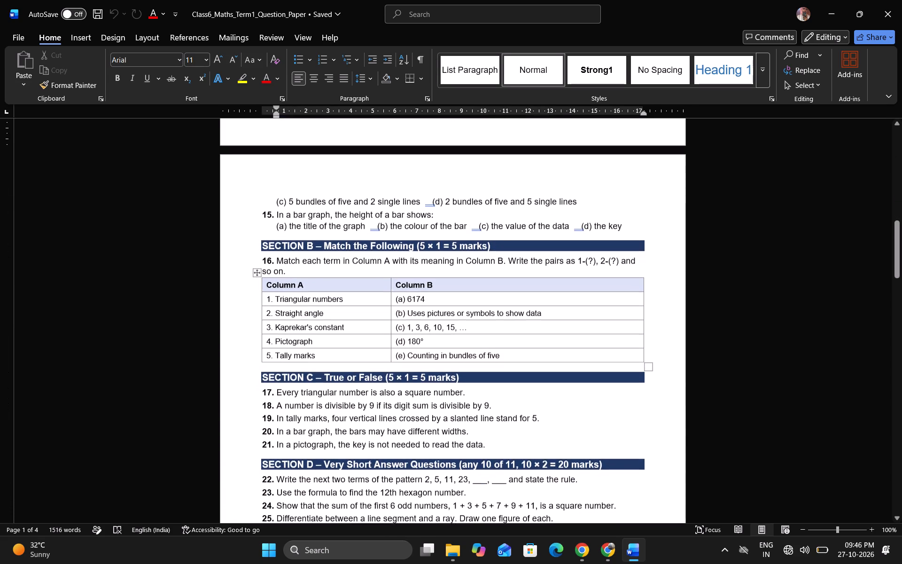
{"action": "scroll", "coordinate": [345, 304], "scroll_direction": "down", "scroll_amount": 1}
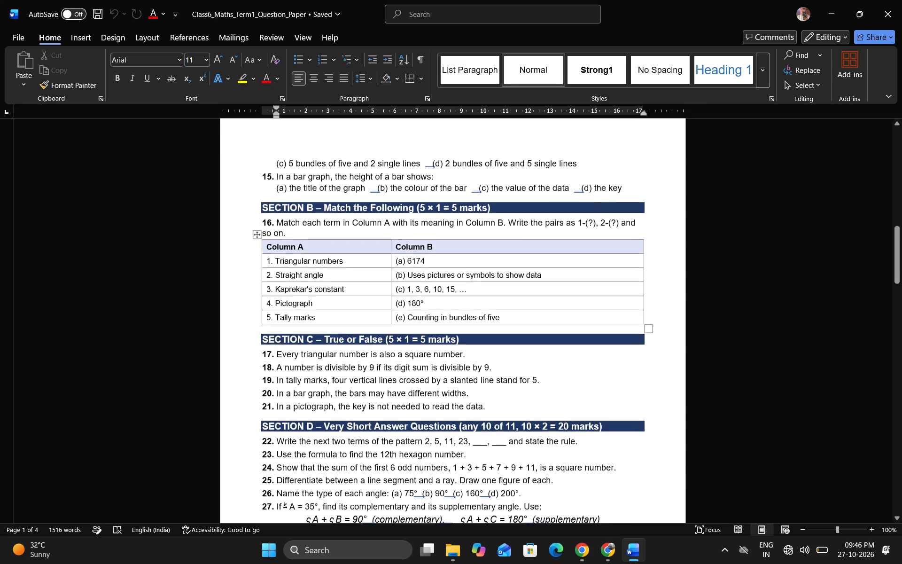
{"action": "scroll", "coordinate": [345, 304], "scroll_direction": "down", "scroll_amount": 3}
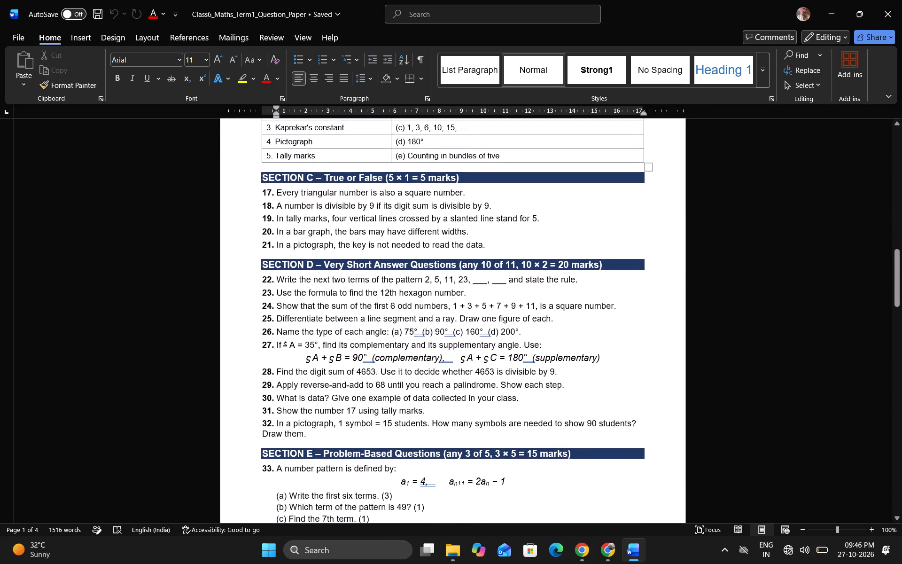
{"action": "scroll", "coordinate": [345, 304], "scroll_direction": "down", "scroll_amount": 1}
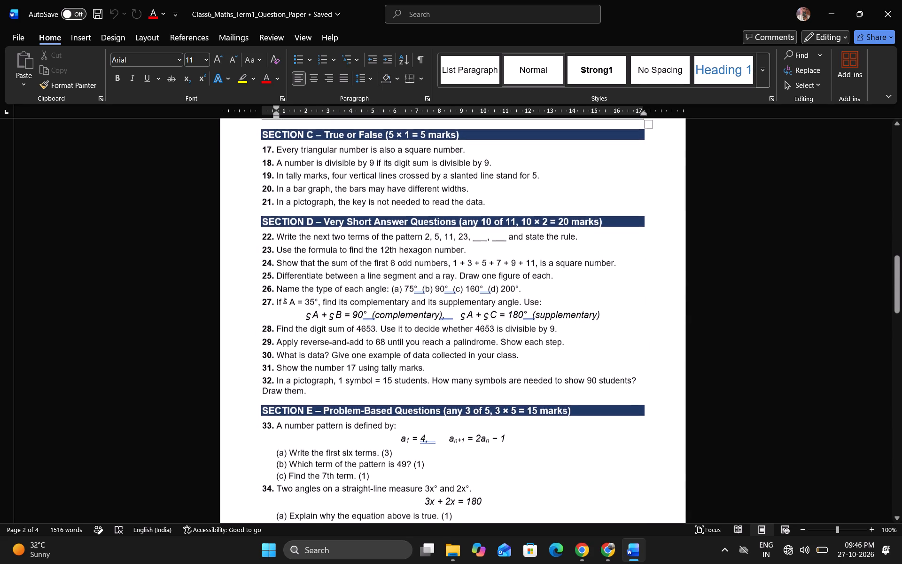
{"action": "scroll", "coordinate": [345, 304], "scroll_direction": "down", "scroll_amount": 1}
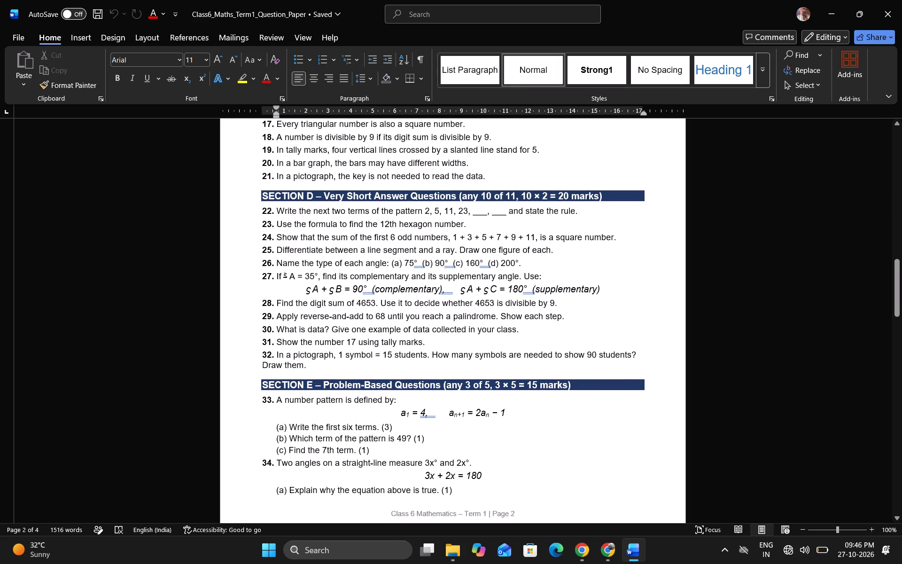
{"action": "scroll", "coordinate": [345, 304], "scroll_direction": "down", "scroll_amount": 2}
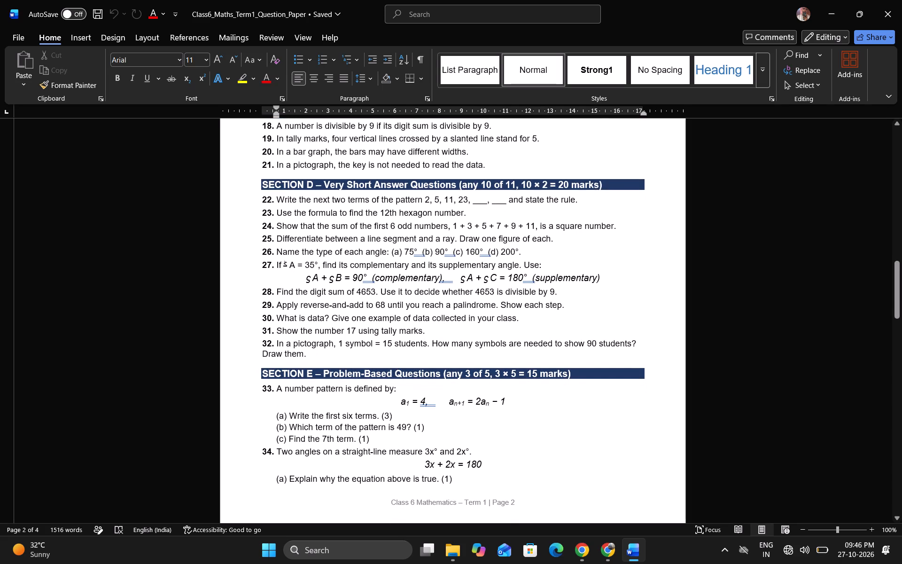
{"action": "scroll", "coordinate": [345, 304], "scroll_direction": "down", "scroll_amount": 1}
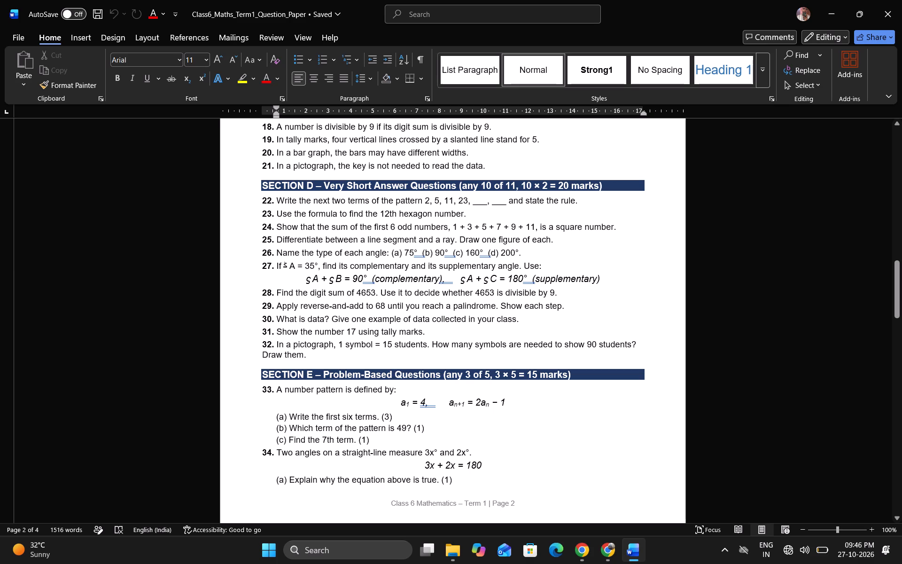
{"action": "scroll", "coordinate": [345, 304], "scroll_direction": "down", "scroll_amount": 3}
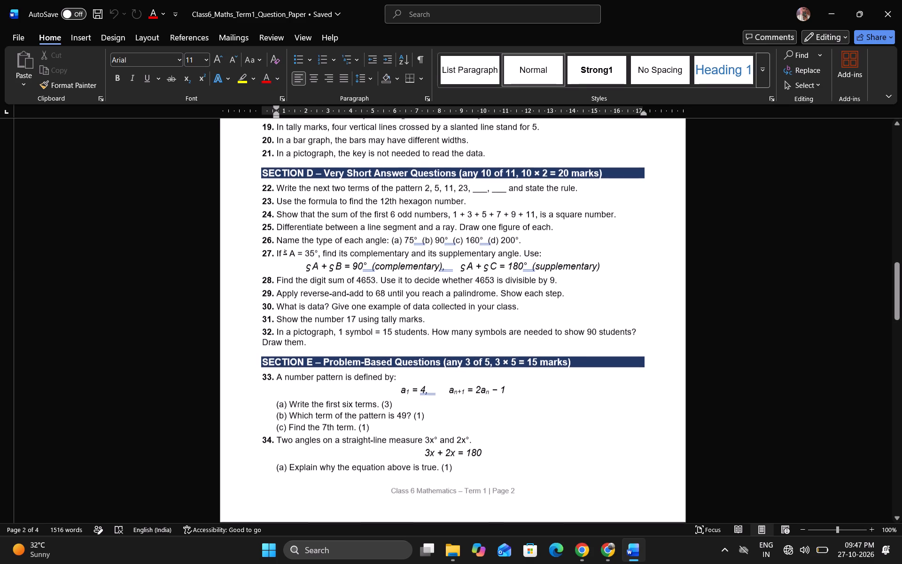
Examine the Section E problem-based questions 33 to 37, including the favourite games table.
{"action": "scroll", "coordinate": [345, 304], "scroll_direction": "down", "scroll_amount": 1}
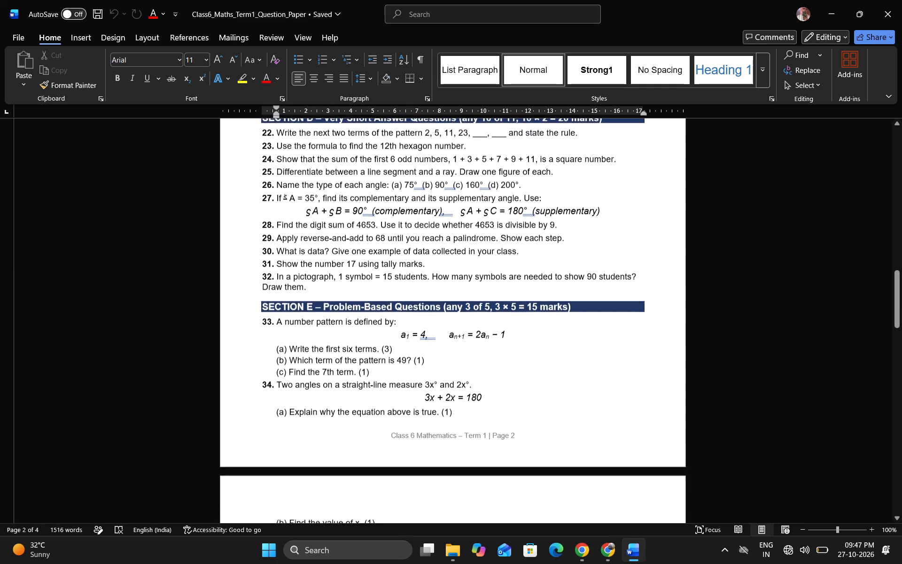
{"action": "scroll", "coordinate": [345, 304], "scroll_direction": "down", "scroll_amount": 2}
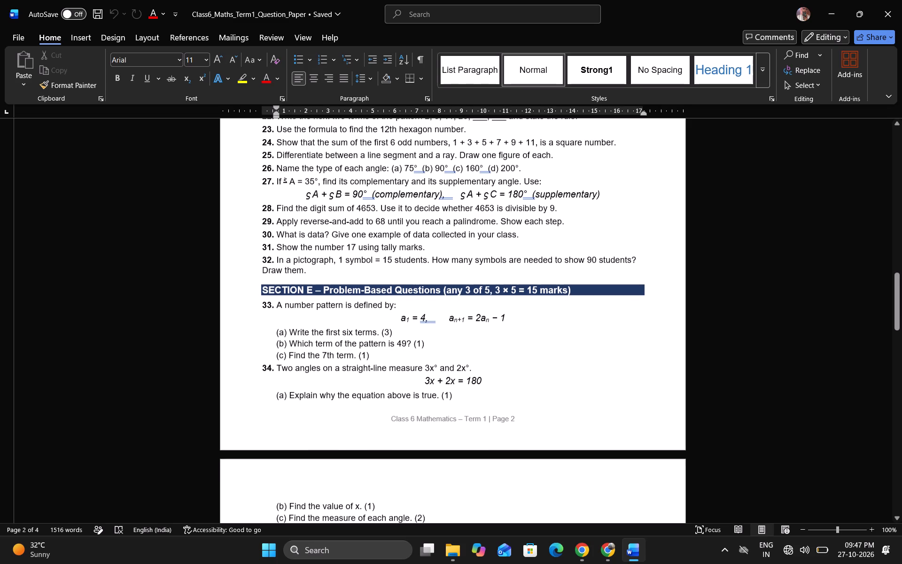
{"action": "scroll", "coordinate": [345, 304], "scroll_direction": "down", "scroll_amount": 2}
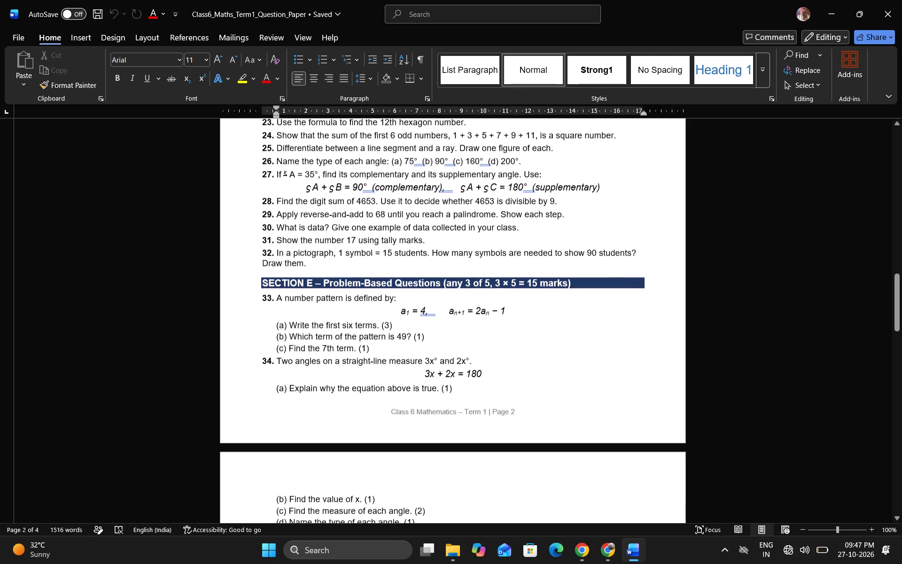
{"action": "scroll", "coordinate": [345, 304], "scroll_direction": "down", "scroll_amount": 1}
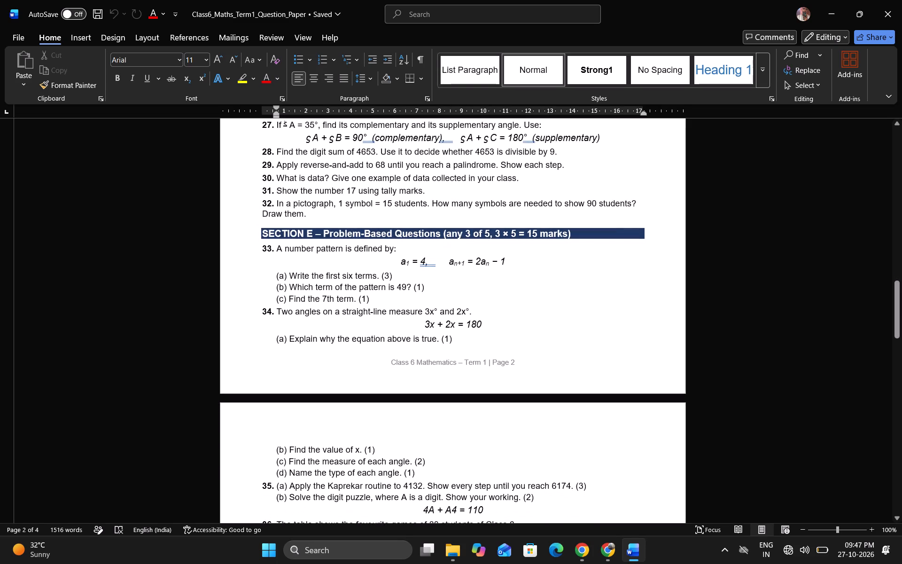
{"action": "scroll", "coordinate": [345, 304], "scroll_direction": "down", "scroll_amount": 2}
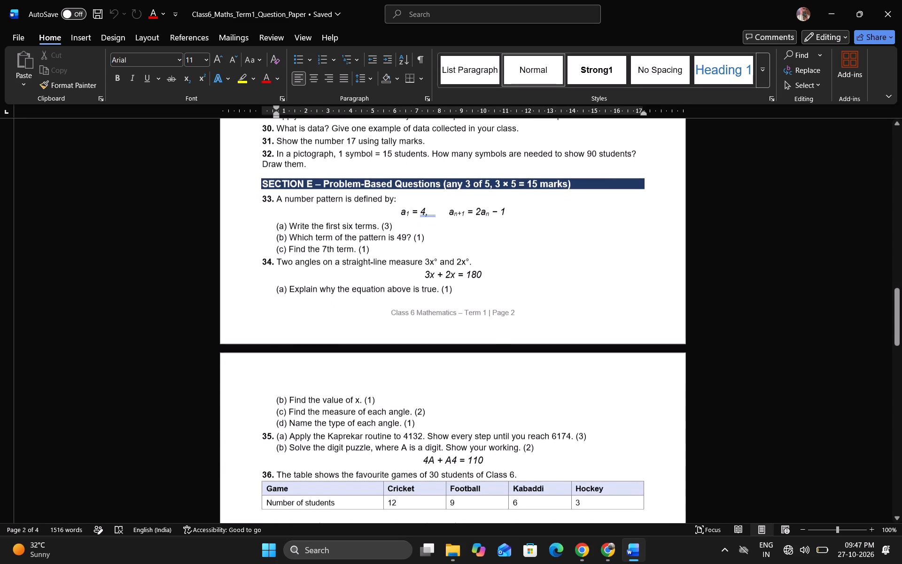
{"action": "scroll", "coordinate": [345, 304], "scroll_direction": "down", "scroll_amount": 2}
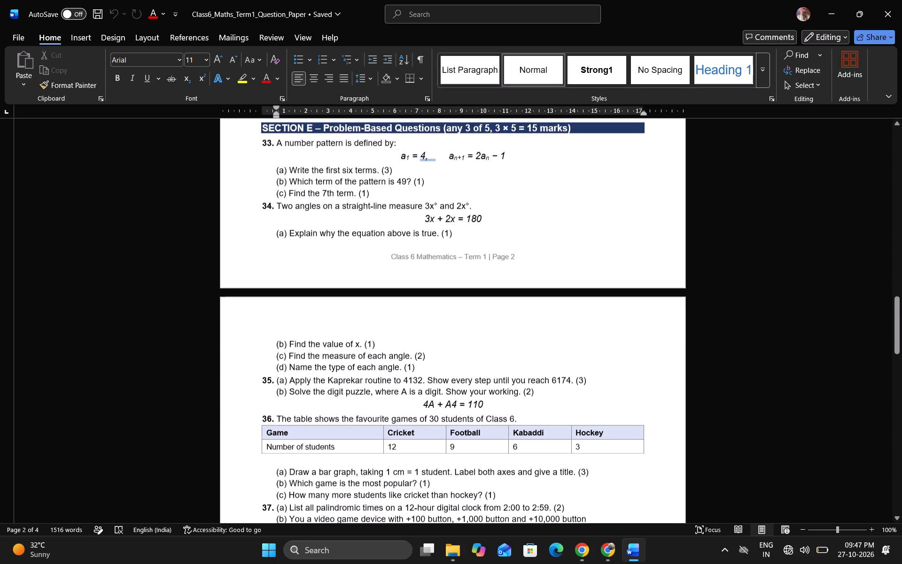
{"action": "scroll", "coordinate": [345, 304], "scroll_direction": "down", "scroll_amount": 1}
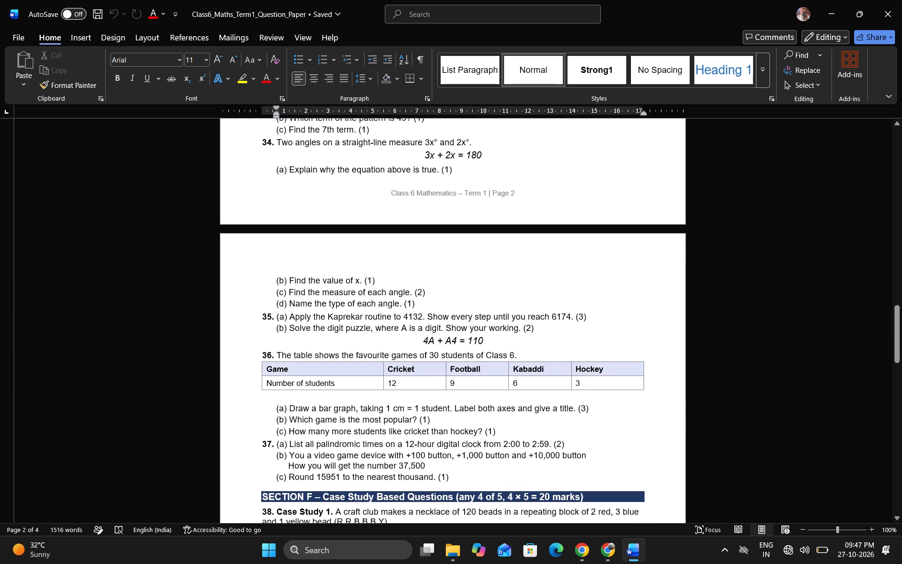
Read the Section F case study questions 38 to 42, including the vegetable sales pictograph, through the end of the paper.
{"action": "scroll", "coordinate": [345, 304], "scroll_direction": "down", "scroll_amount": 2}
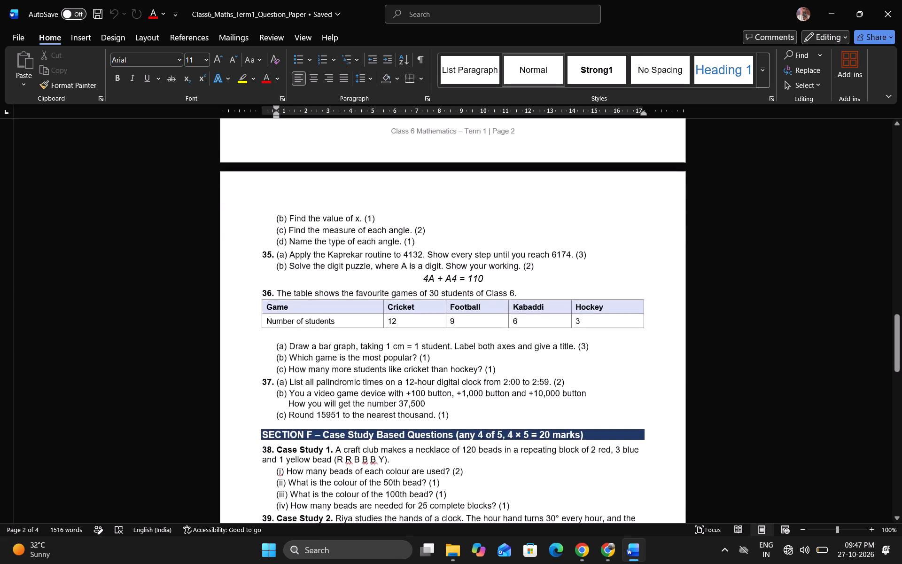
{"action": "scroll", "coordinate": [345, 304], "scroll_direction": "down", "scroll_amount": 2}
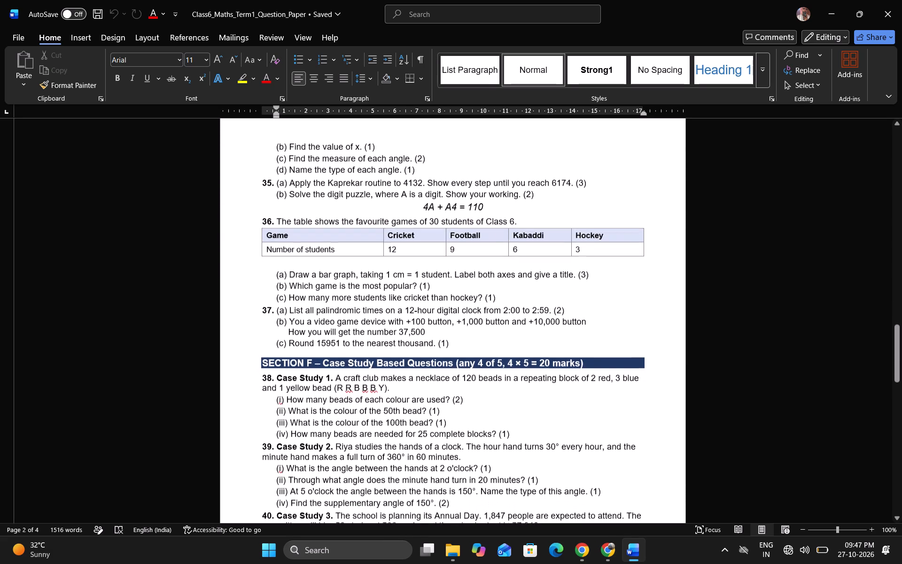
{"action": "scroll", "coordinate": [345, 304], "scroll_direction": "down", "scroll_amount": 2}
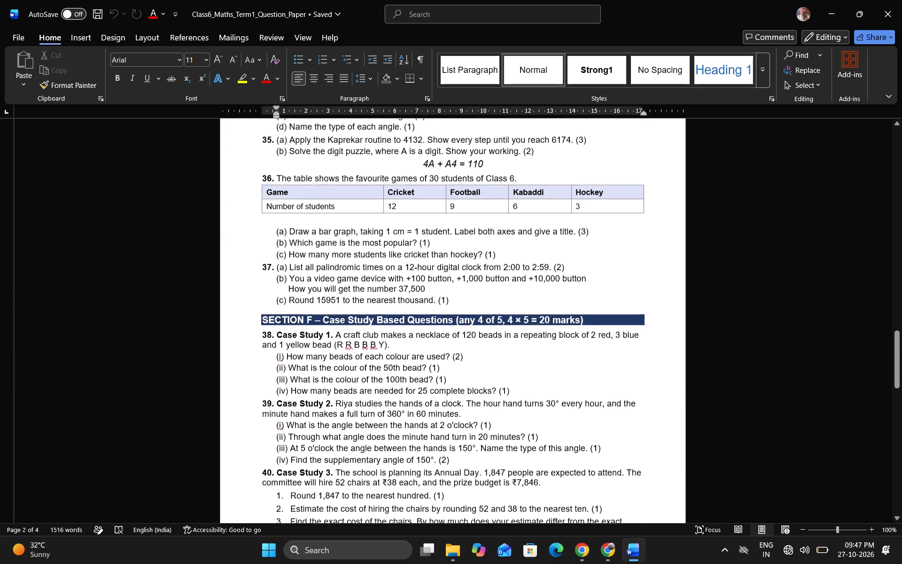
{"action": "scroll", "coordinate": [345, 304], "scroll_direction": "down", "scroll_amount": 2}
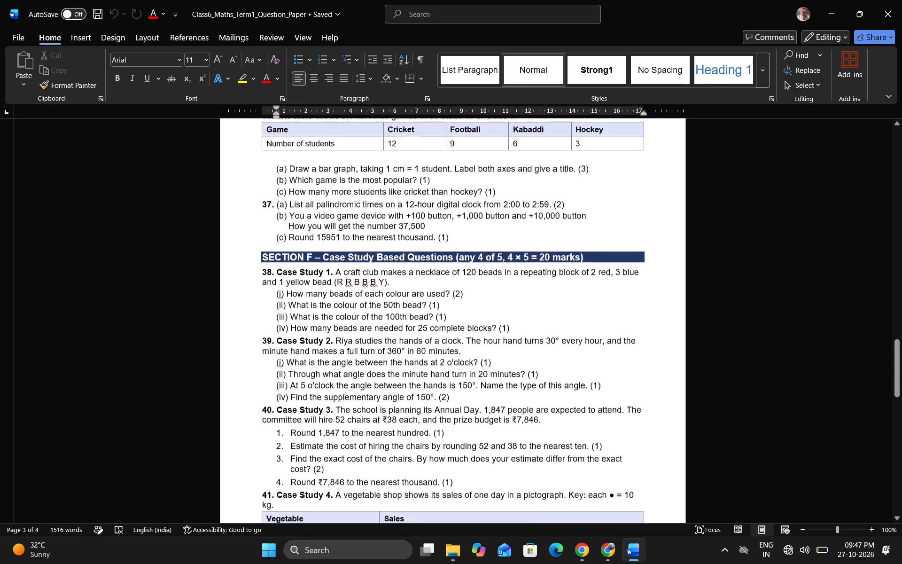
{"action": "scroll", "coordinate": [345, 304], "scroll_direction": "down", "scroll_amount": 1}
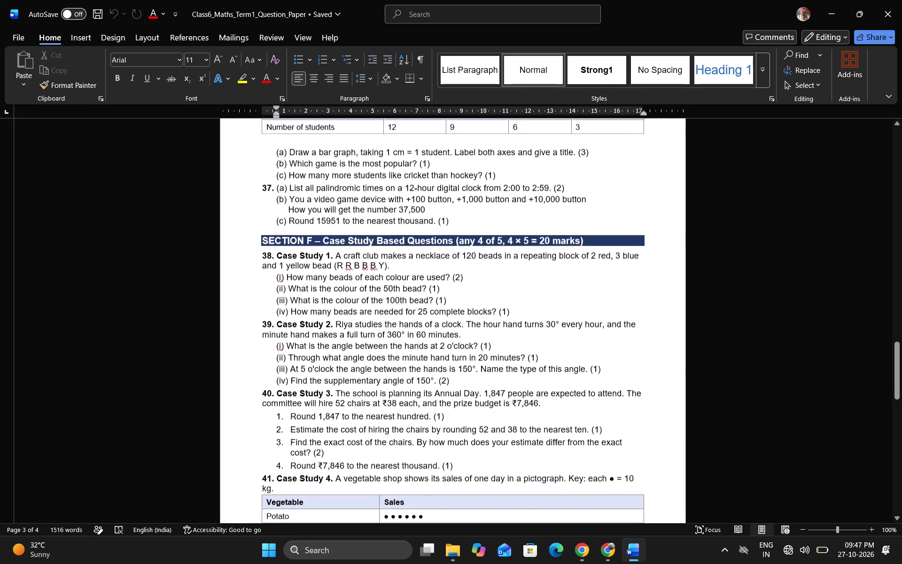
{"action": "scroll", "coordinate": [345, 304], "scroll_direction": "down", "scroll_amount": 2}
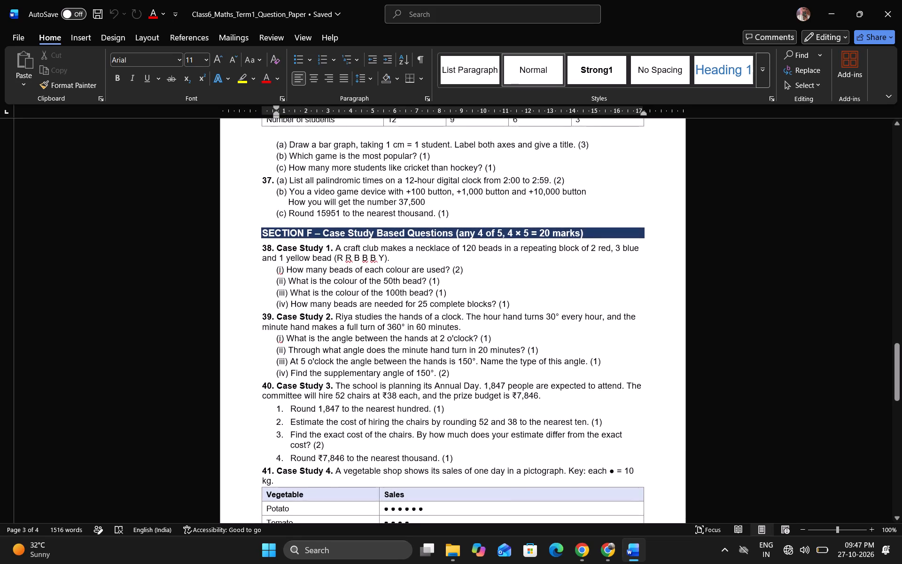
{"action": "scroll", "coordinate": [345, 304], "scroll_direction": "down", "scroll_amount": 1}
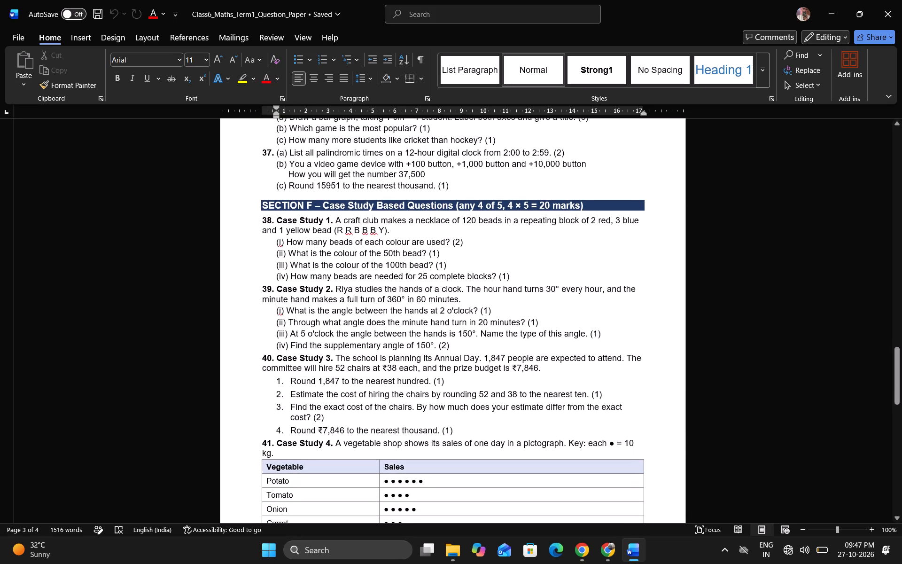
{"action": "scroll", "coordinate": [345, 304], "scroll_direction": "down", "scroll_amount": 1}
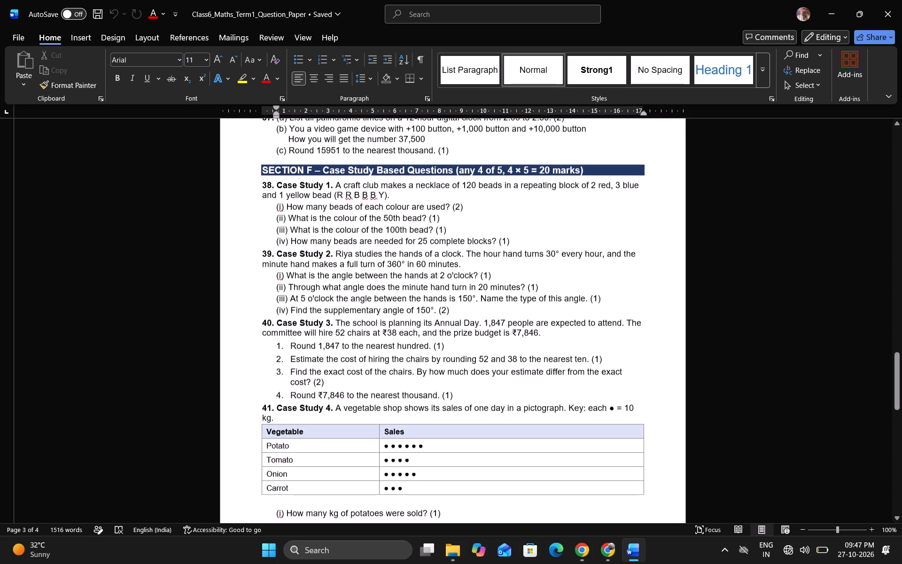
{"action": "scroll", "coordinate": [345, 304], "scroll_direction": "down", "scroll_amount": 1}
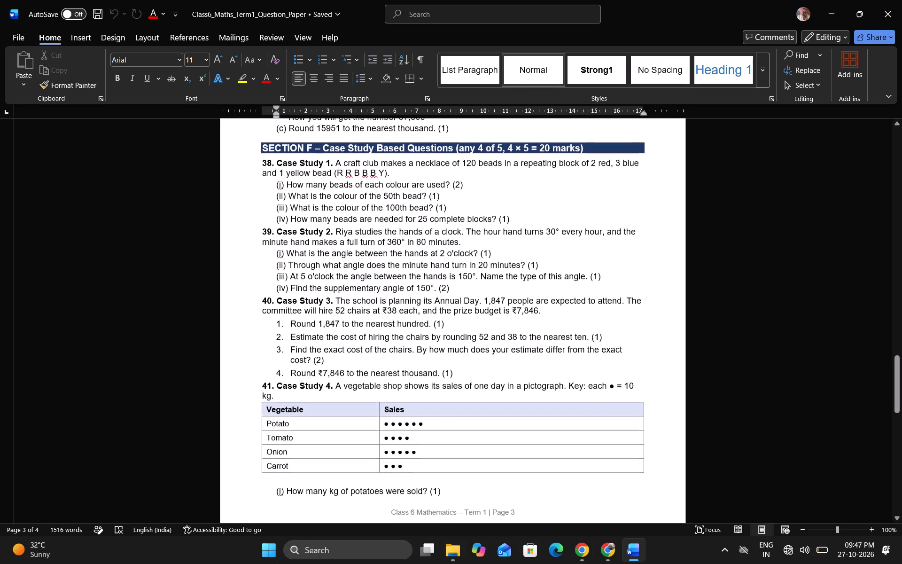
{"action": "scroll", "coordinate": [345, 304], "scroll_direction": "down", "scroll_amount": 1}
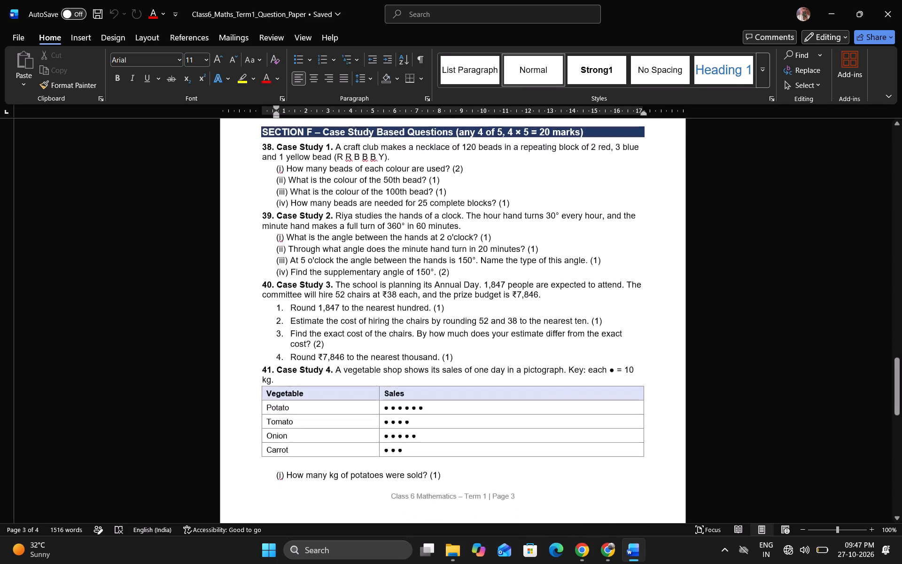
{"action": "scroll", "coordinate": [345, 304], "scroll_direction": "down", "scroll_amount": 2}
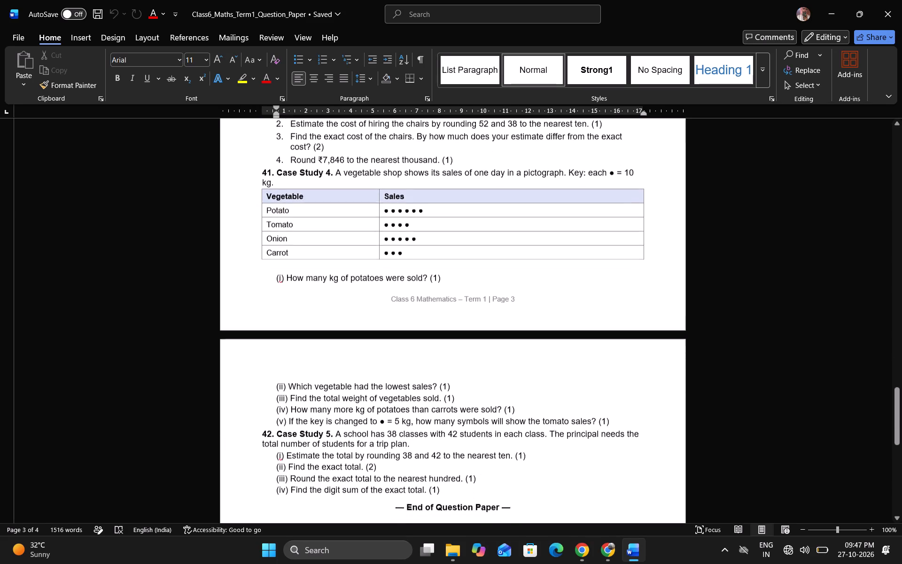
{"action": "scroll", "coordinate": [345, 304], "scroll_direction": "down", "scroll_amount": 7}
Return to the General Instructions on the first page and save the Class 6 maths question paper.
{"action": "scroll", "coordinate": [345, 304], "scroll_direction": "up", "scroll_amount": 3}
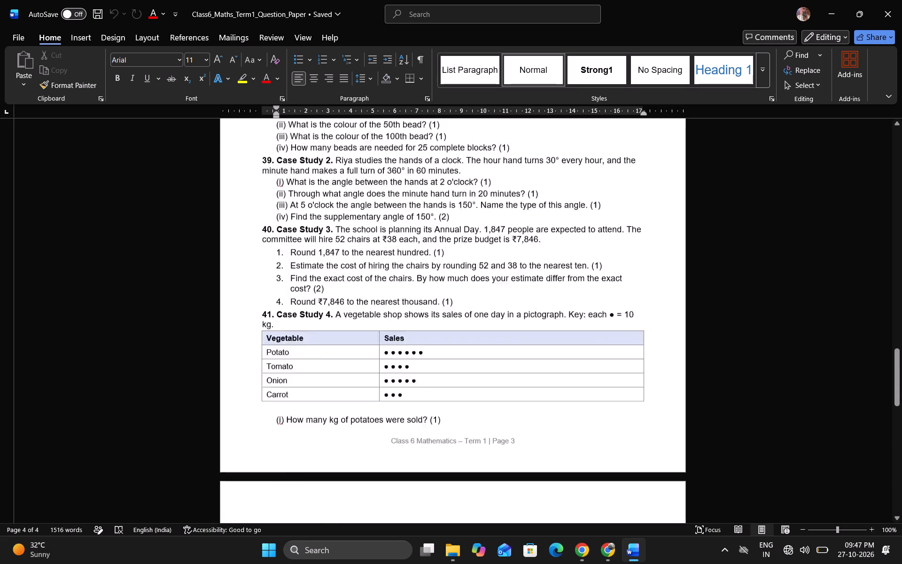
{"action": "scroll", "coordinate": [345, 304], "scroll_direction": "up", "scroll_amount": 7}
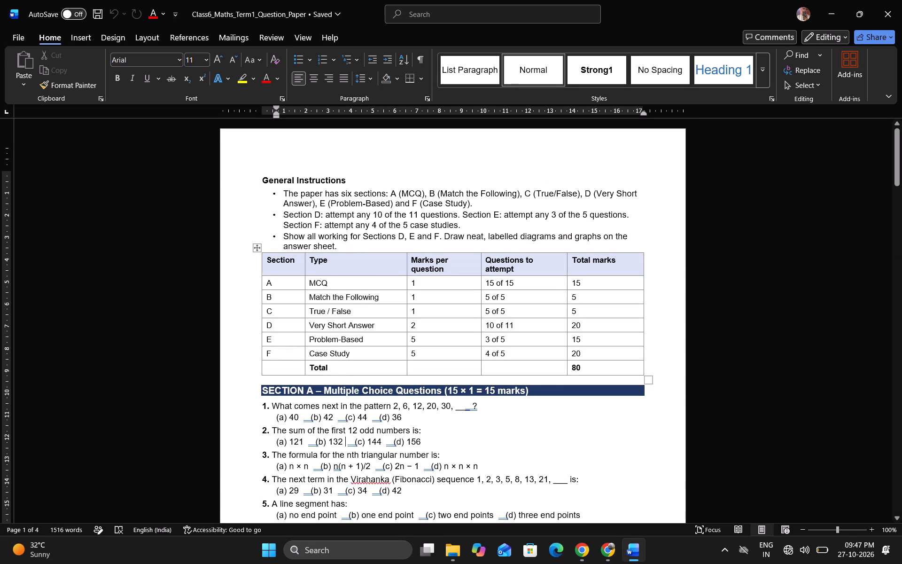
{"action": "left_click", "coordinate": [693, 344]}
{"action": "left_click", "coordinate": [673, 426]}
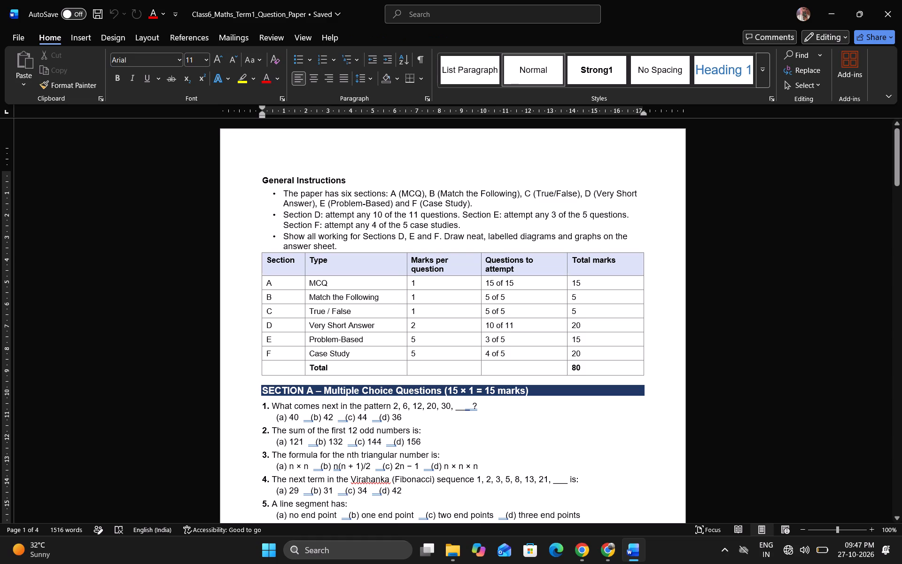
{"action": "key", "text": "ctrl+s"}
{"action": "key", "text": "ctrl+s"}
{"action": "key", "text": "ctrl+s"}
{"action": "key", "text": "ctrl+s"}
{"action": "key", "text": "ctrl+s"}
{"action": "key", "text": "ctrl+s"}
{"action": "key", "text": "ctrl+s"}
{"action": "key", "text": "ctrl+s"}
{"action": "key", "text": "ctrl+s"}
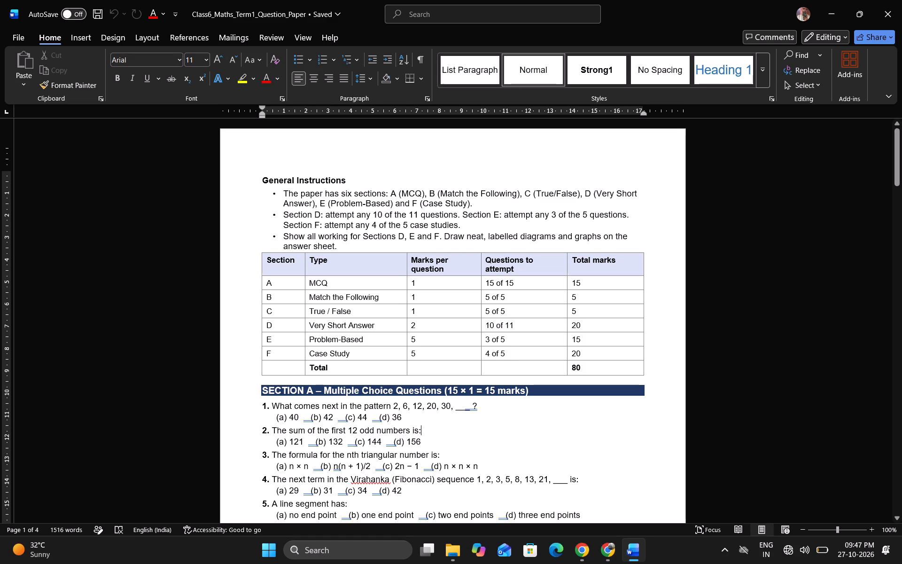